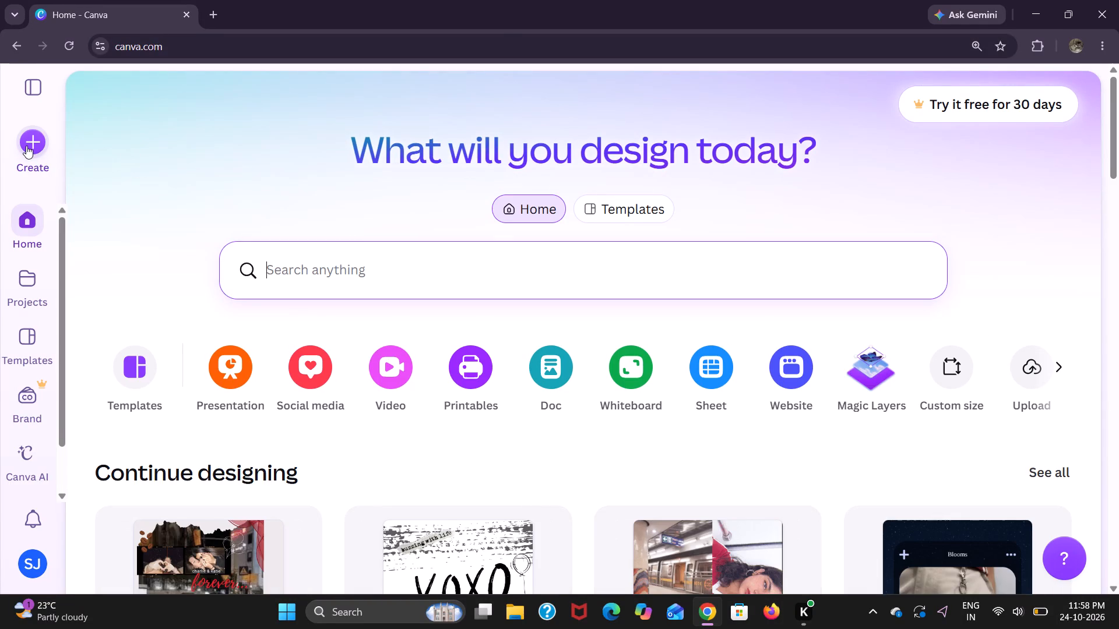
Browse the Canva home page and the template gallery for design ideas.
{"action": "scroll", "coordinate": [26, 146], "scroll_direction": "down", "scroll_amount": 4}
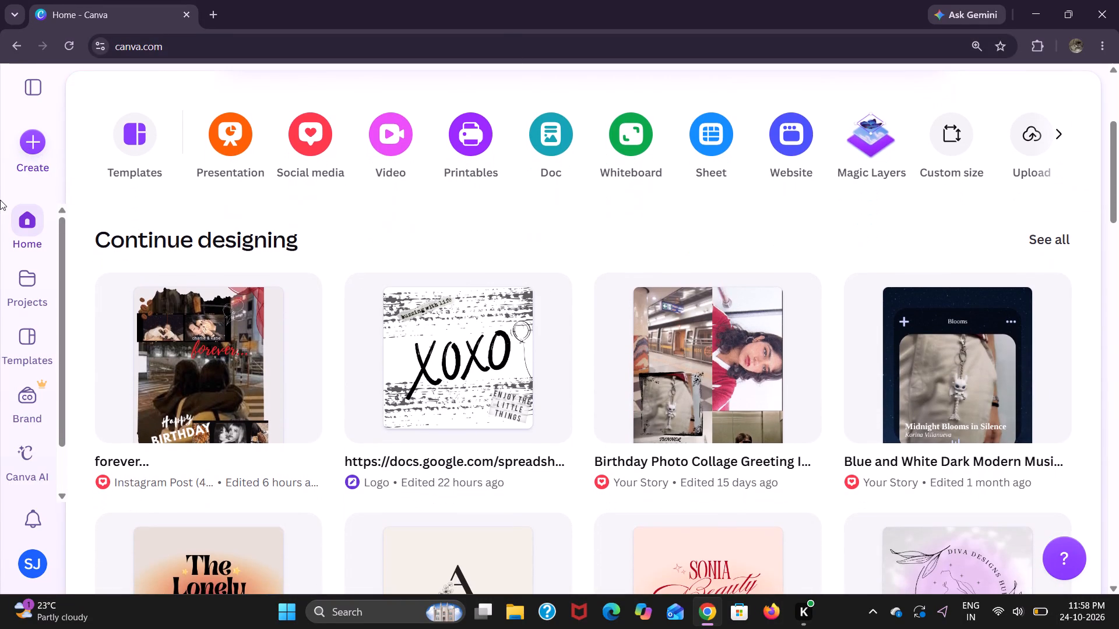
{"action": "left_click", "coordinate": [17, 245]}
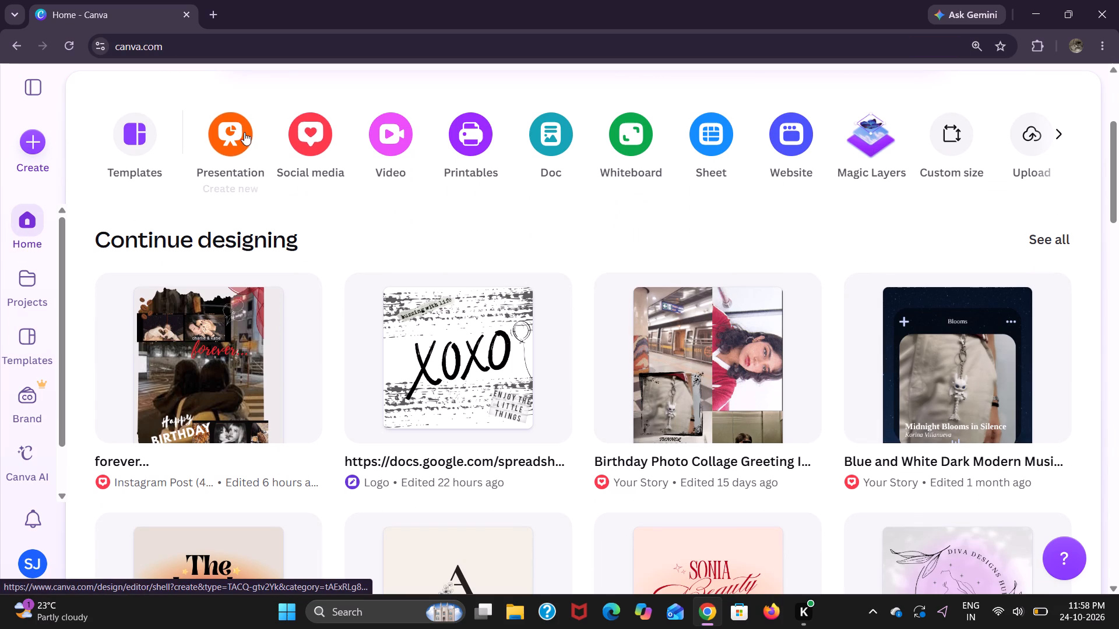
{"action": "scroll", "coordinate": [244, 132], "scroll_direction": "up", "scroll_amount": 2}
{"action": "left_click", "coordinate": [131, 322]}
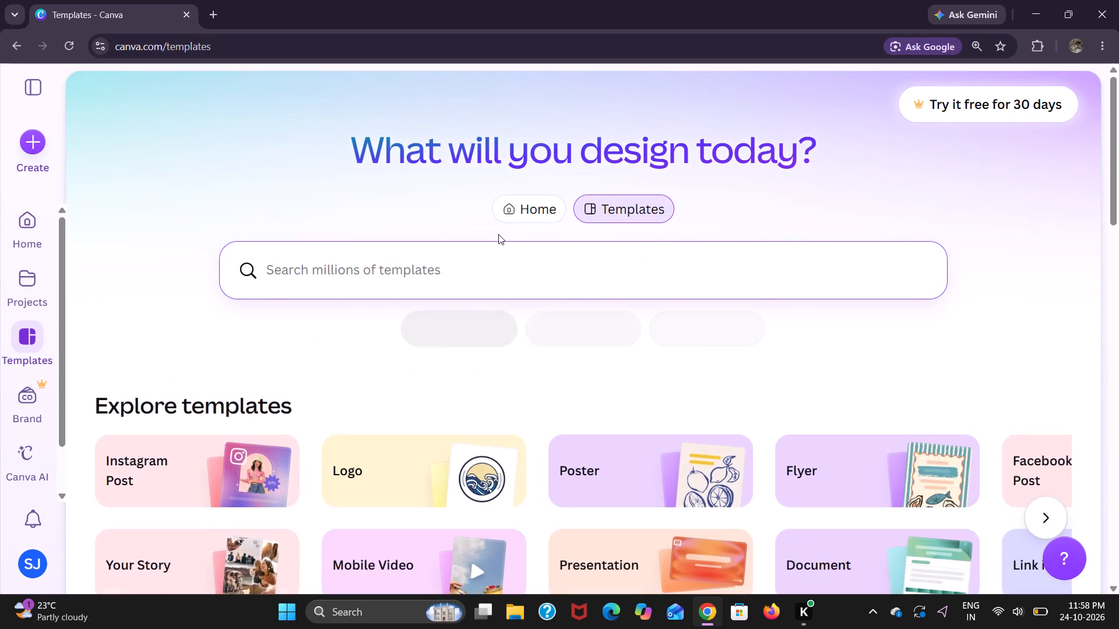
{"action": "scroll", "coordinate": [498, 234], "scroll_direction": "down", "scroll_amount": 7}
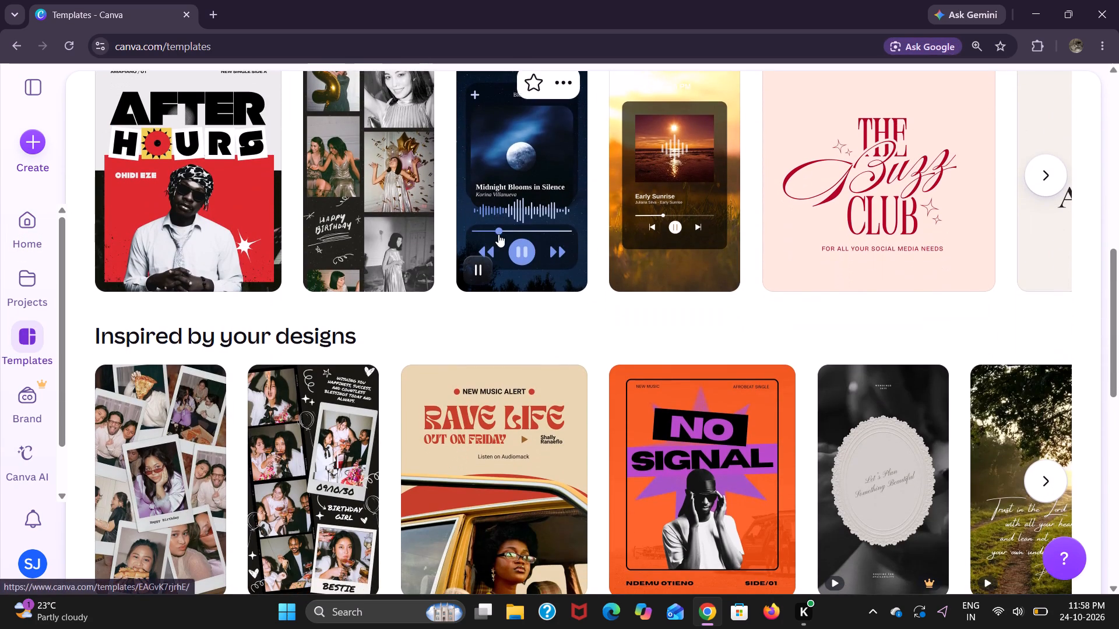
{"action": "scroll", "coordinate": [498, 234], "scroll_direction": "down", "scroll_amount": 3}
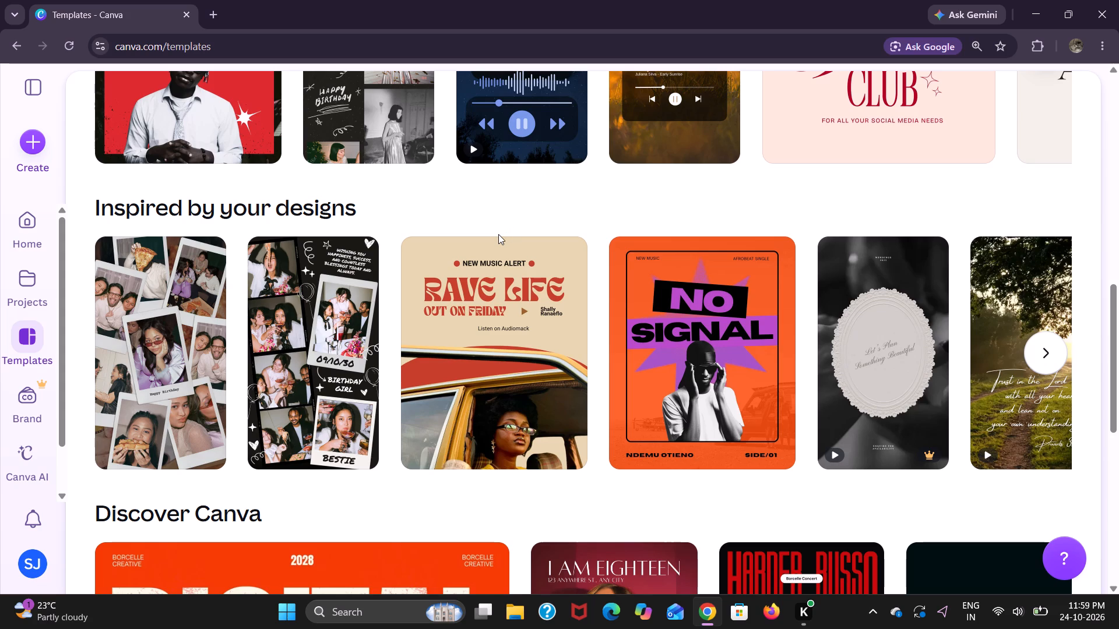
{"action": "scroll", "coordinate": [498, 234], "scroll_direction": "down", "scroll_amount": 1}
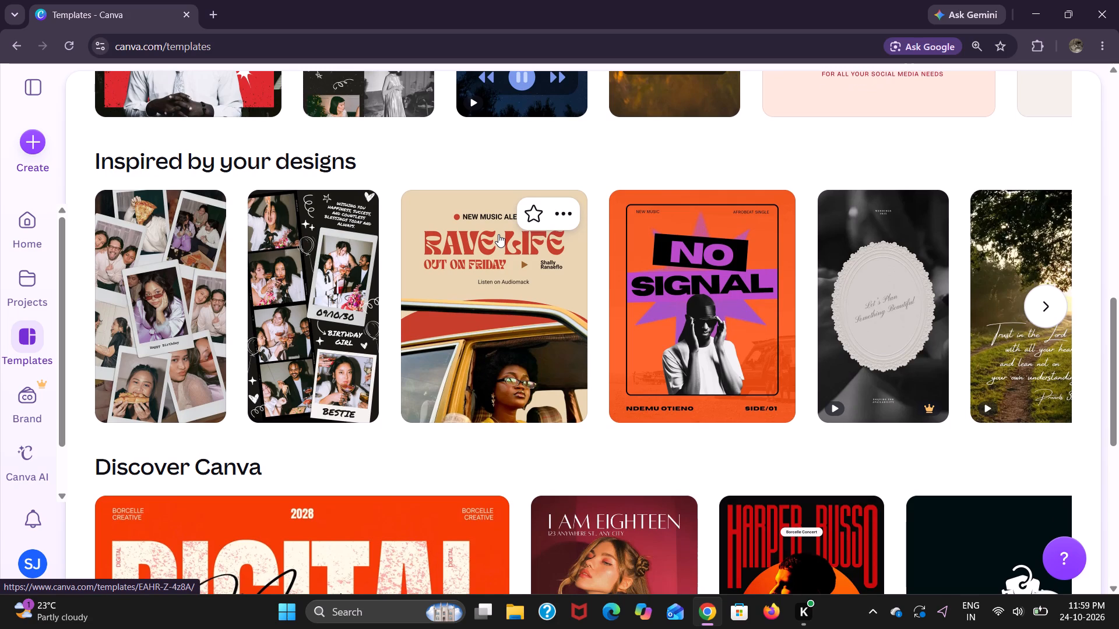
Create a blank Instagram Post (4:5, Portrait) design at 1080 × 1350 px.
{"action": "scroll", "coordinate": [252, 191], "scroll_direction": "up", "scroll_amount": 6}
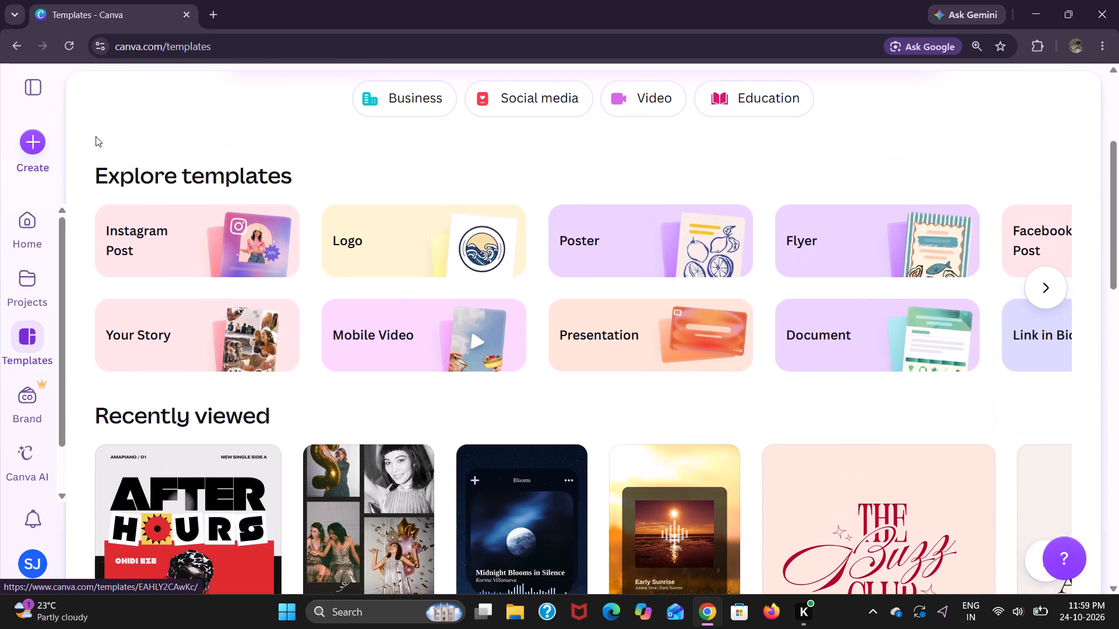
{"action": "left_click", "coordinate": [47, 139]}
{"action": "left_click", "coordinate": [33, 148]}
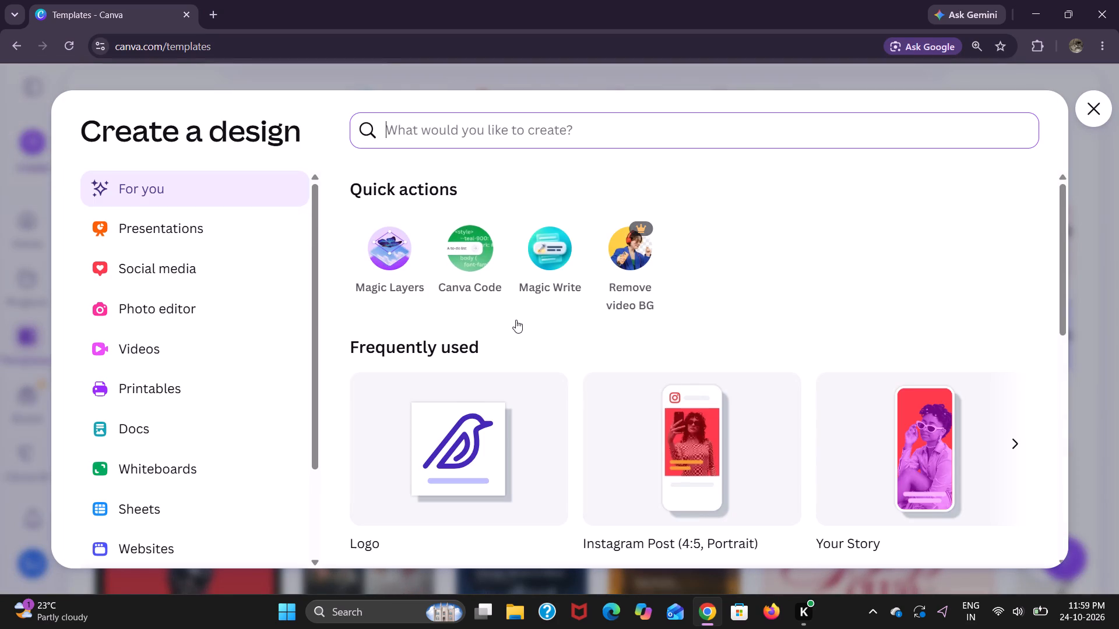
{"action": "scroll", "coordinate": [516, 321], "scroll_direction": "down", "scroll_amount": 1}
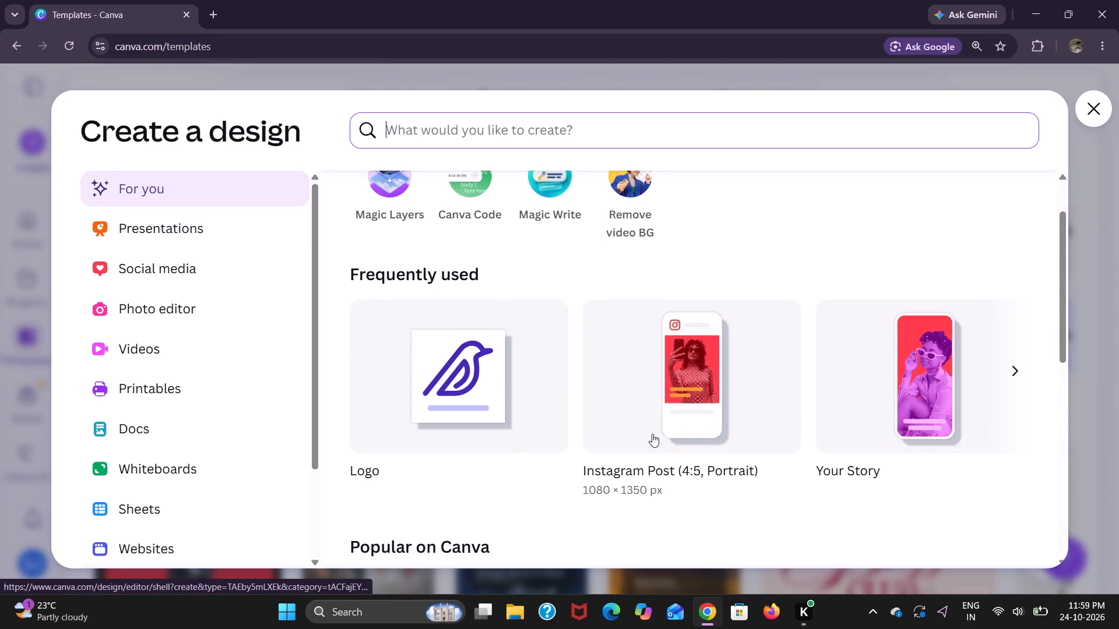
{"action": "left_click", "coordinate": [651, 436]}
Look over the template gallery again, finishing back at the untitled Instagram post design.
{"action": "left_click", "coordinate": [99, 1]}
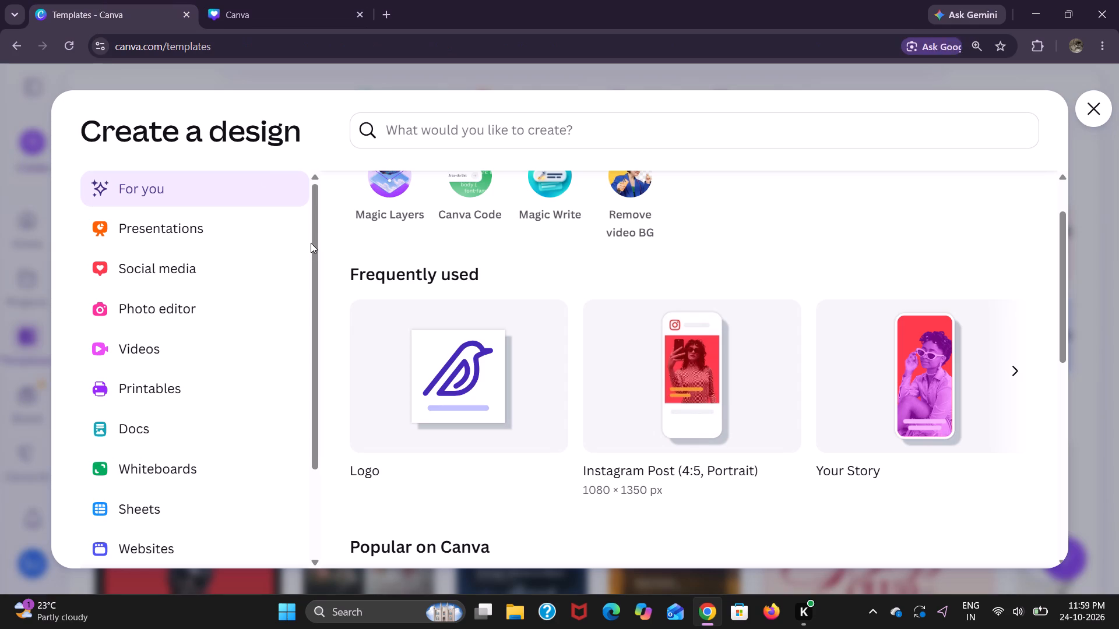
{"action": "left_click", "coordinate": [24, 151]}
{"action": "scroll", "coordinate": [356, 256], "scroll_direction": "down", "scroll_amount": 5}
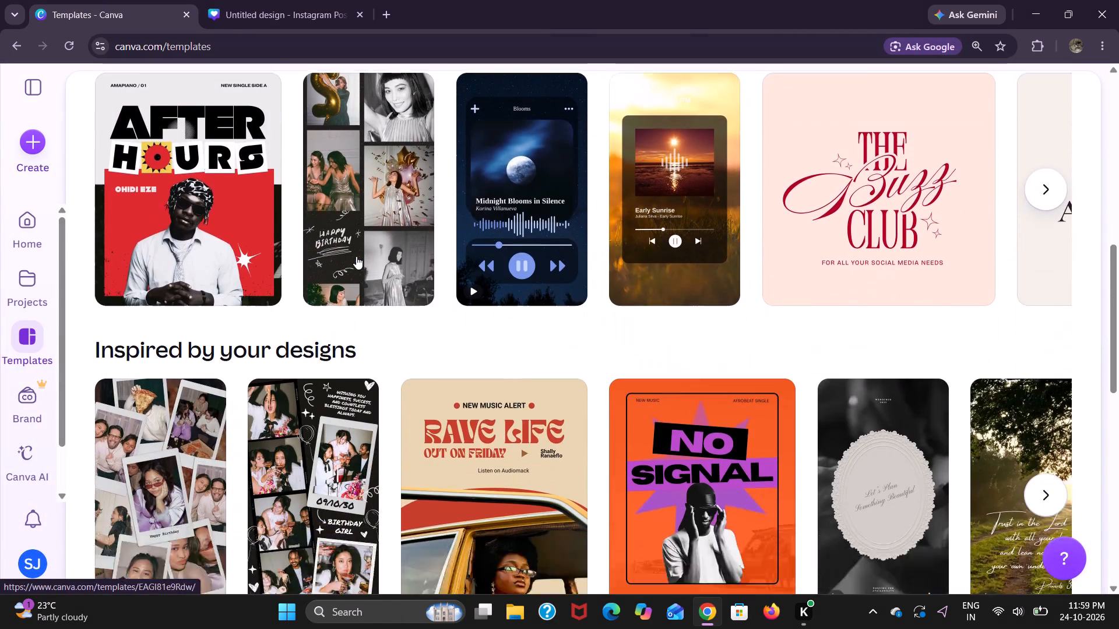
{"action": "scroll", "coordinate": [356, 256], "scroll_direction": "down", "scroll_amount": 2}
{"action": "left_click", "coordinate": [301, 1]}
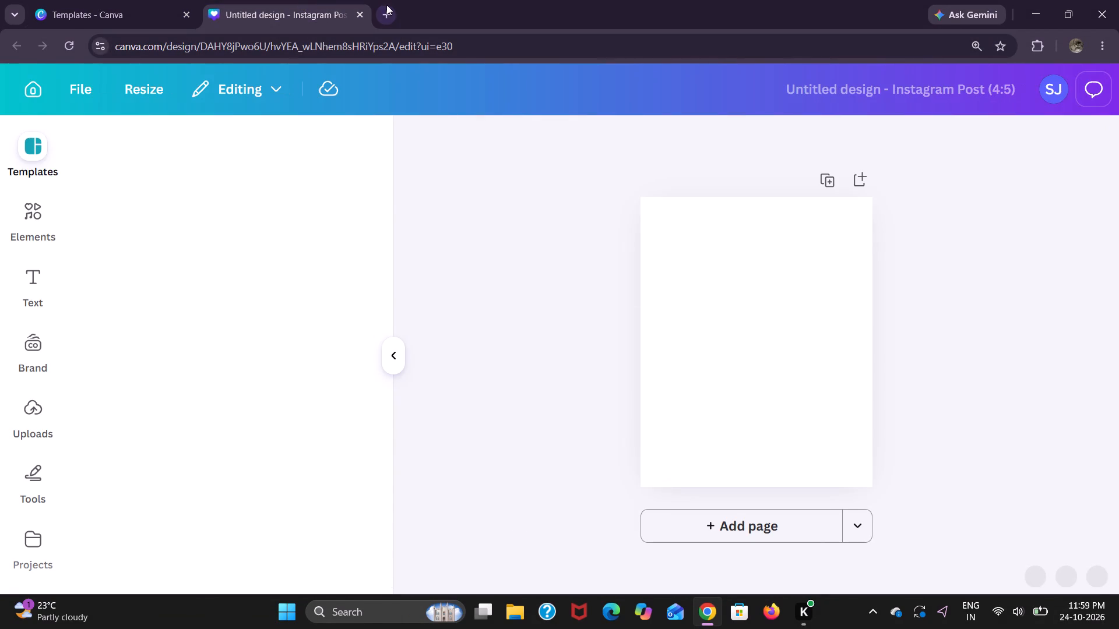
Search Google Images in a new browser tab for "boys blur banger photo".
{"action": "left_click", "coordinate": [385, 1]}
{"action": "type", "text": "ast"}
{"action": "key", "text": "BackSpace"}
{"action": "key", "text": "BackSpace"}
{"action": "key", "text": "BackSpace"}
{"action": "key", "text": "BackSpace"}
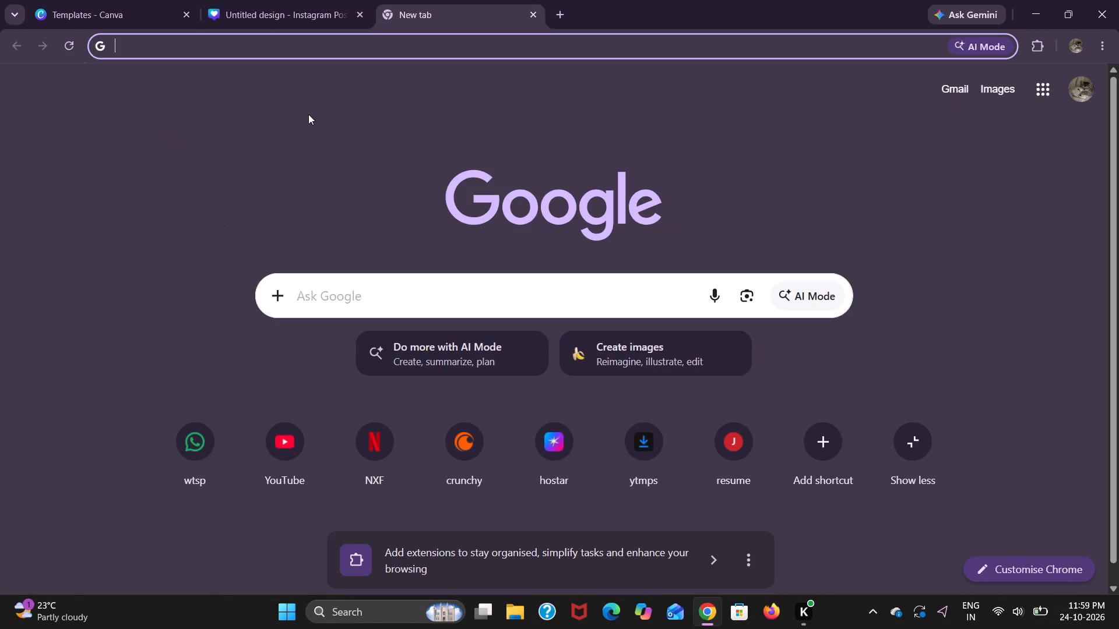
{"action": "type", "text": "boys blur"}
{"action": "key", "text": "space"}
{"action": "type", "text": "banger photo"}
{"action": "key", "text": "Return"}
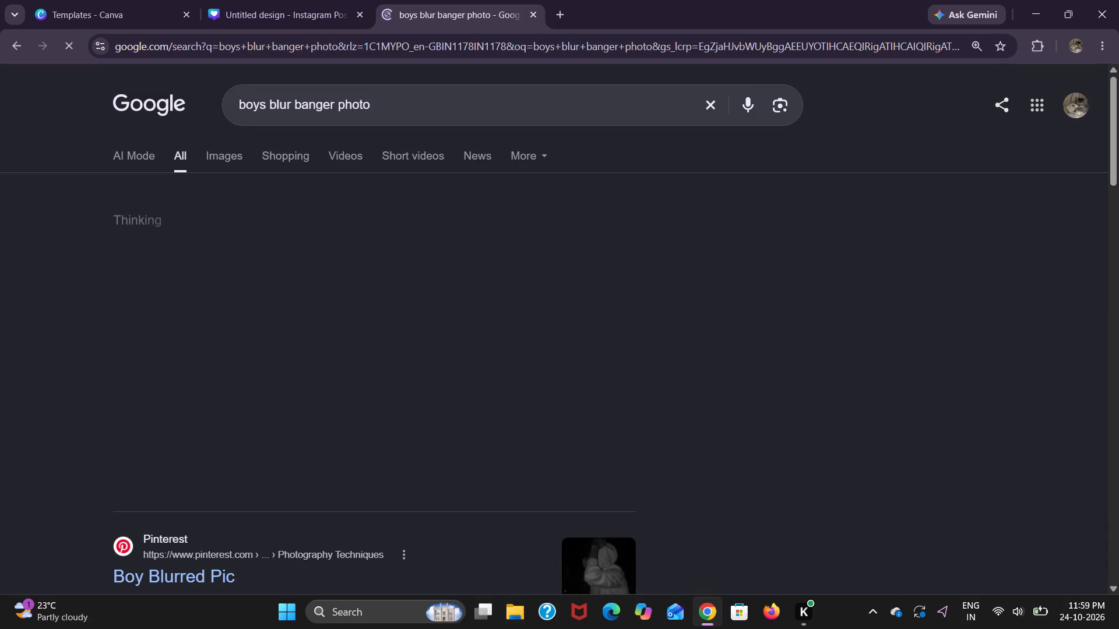
{"action": "left_click", "coordinate": [234, 159]}
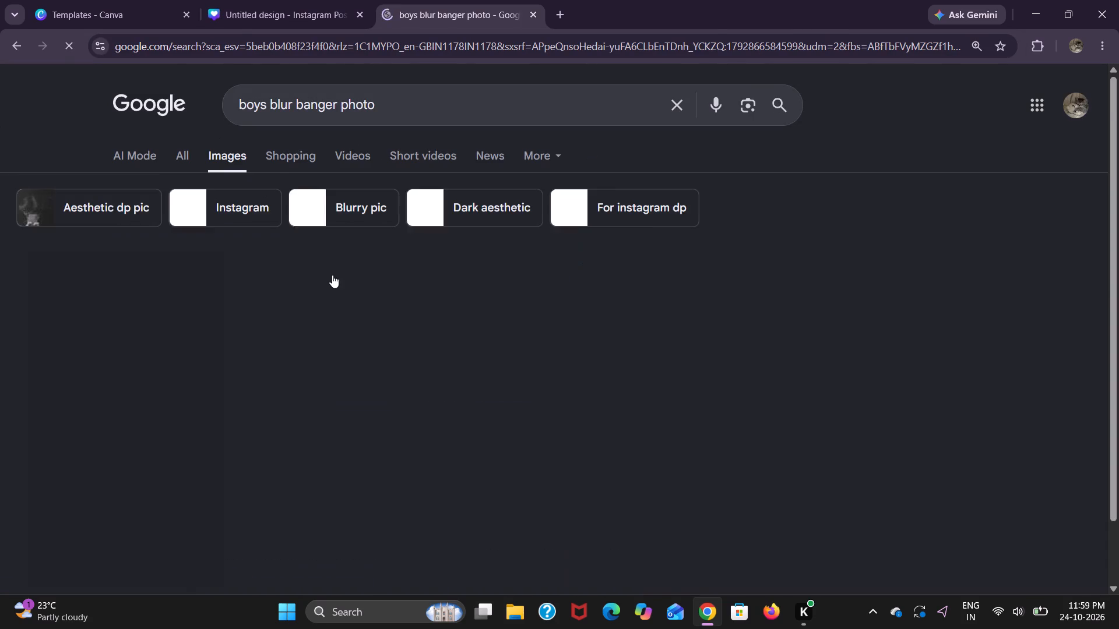
Look through the image results for a suitable blurred portrait and close the search tab.
{"action": "scroll", "coordinate": [332, 275], "scroll_direction": "down", "scroll_amount": 9}
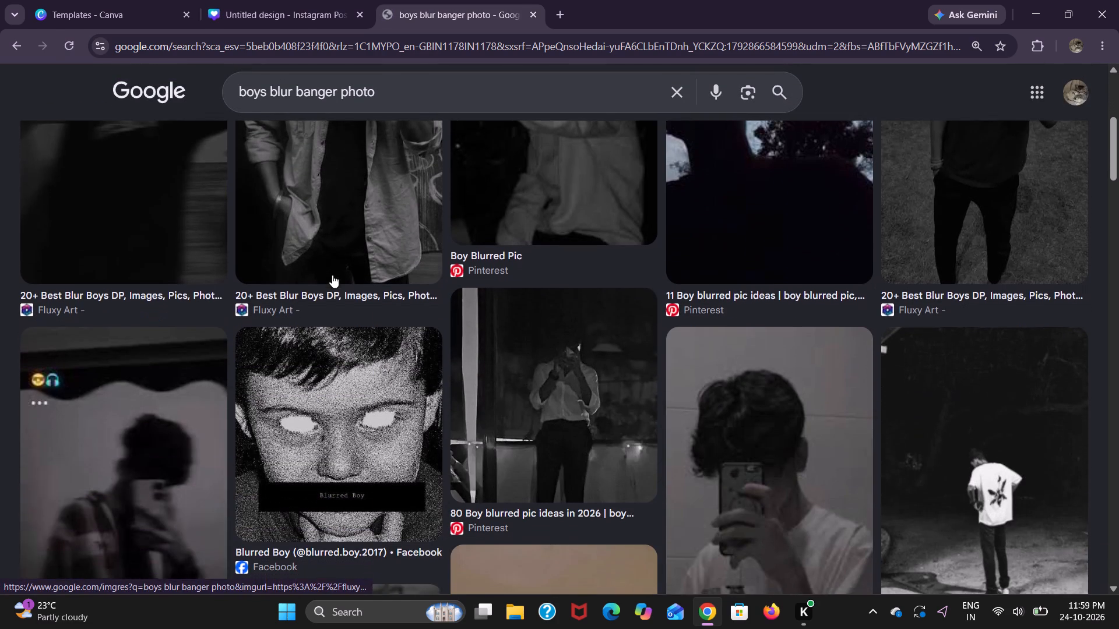
{"action": "scroll", "coordinate": [332, 275], "scroll_direction": "down", "scroll_amount": 3}
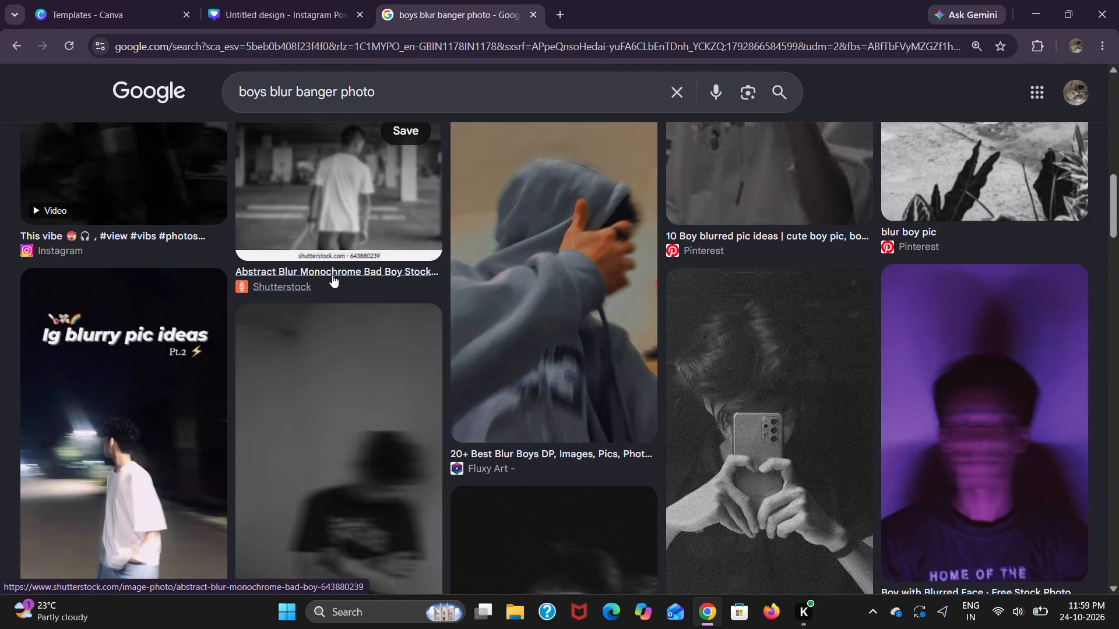
{"action": "left_click", "coordinate": [534, 8]}
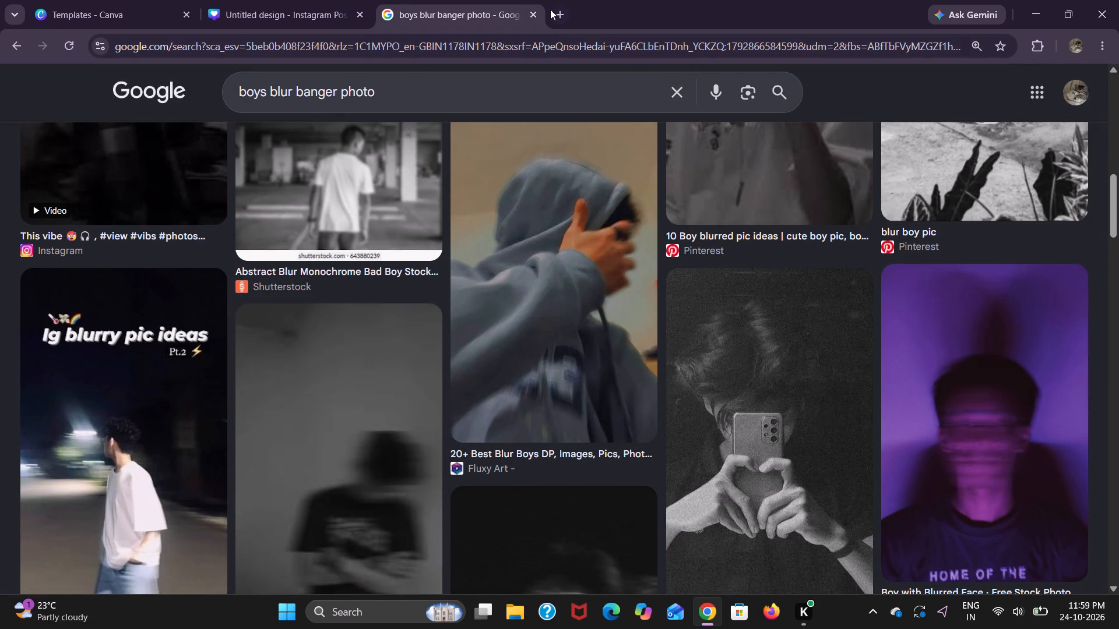
{"action": "left_click", "coordinate": [533, 13]}
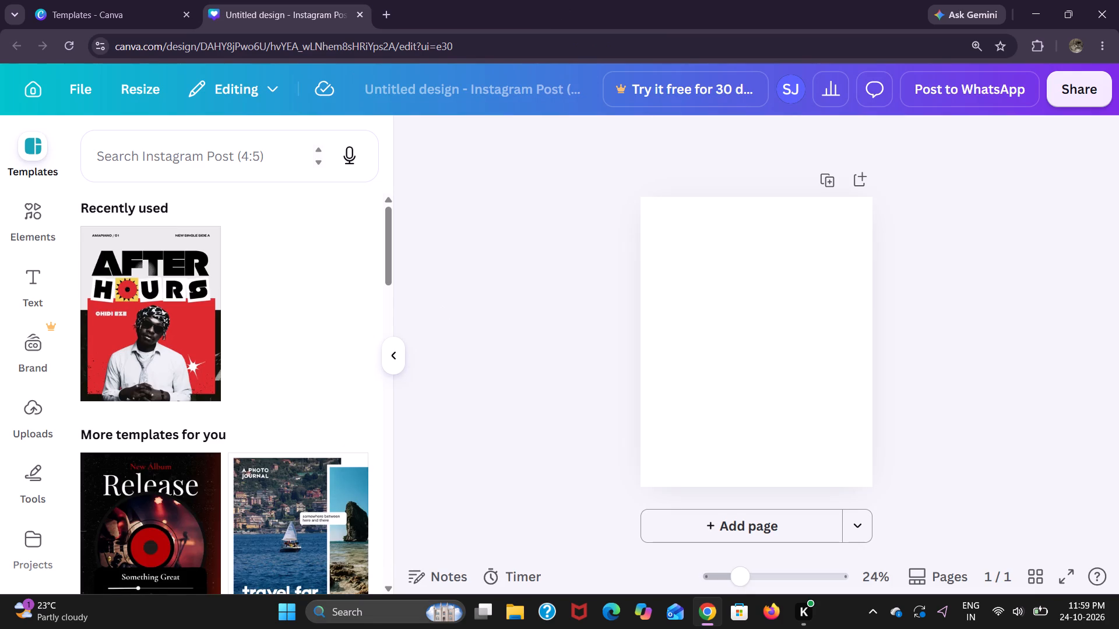
Switch to the Pinterest app and search it for "boy blur banger photo".
{"action": "left_click", "coordinate": [367, 612]}
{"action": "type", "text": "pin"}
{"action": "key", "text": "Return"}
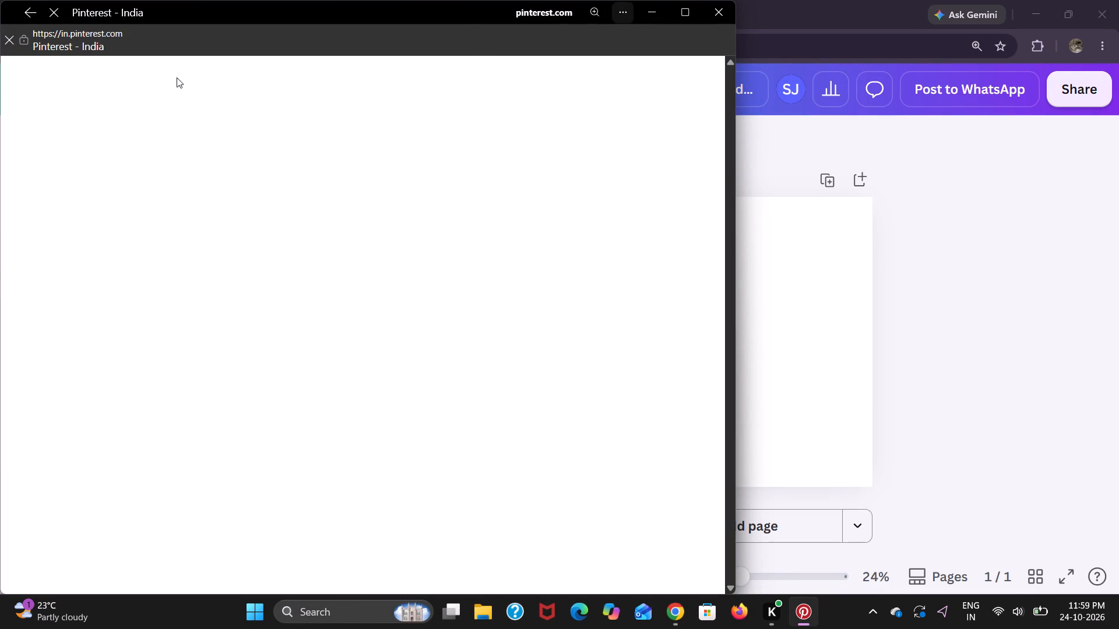
{"action": "left_click", "coordinate": [177, 80]}
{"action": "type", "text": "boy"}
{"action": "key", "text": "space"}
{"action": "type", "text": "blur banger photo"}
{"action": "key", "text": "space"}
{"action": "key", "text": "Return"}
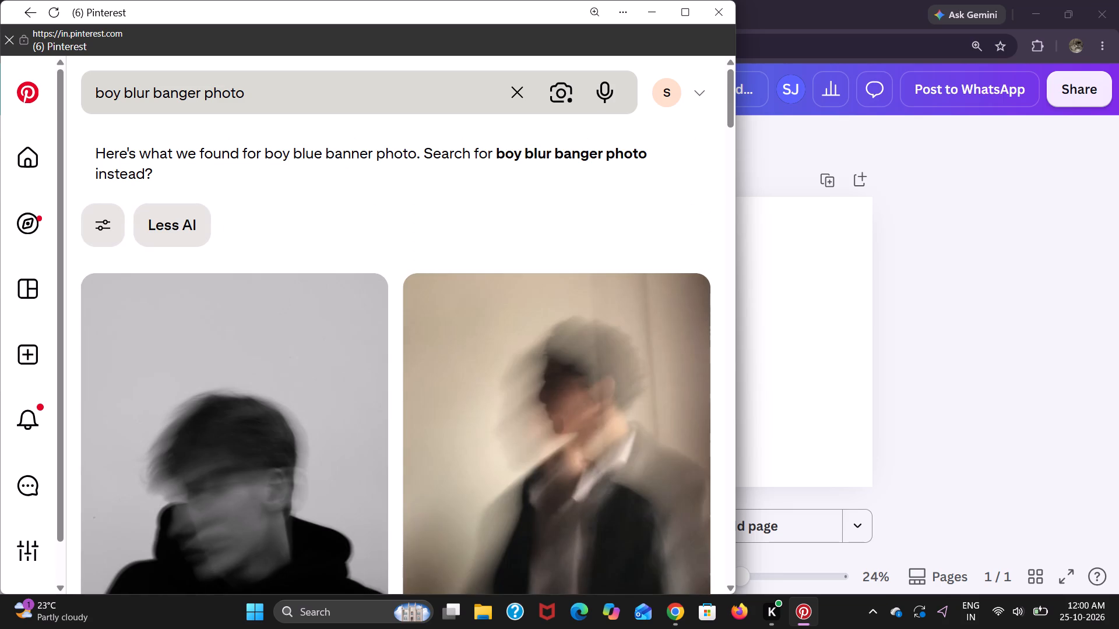
On Pinterest, extend the search to "boy blur banger photo swag from bottom" and look through the photos.
{"action": "scroll", "coordinate": [308, 195], "scroll_direction": "down", "scroll_amount": 8}
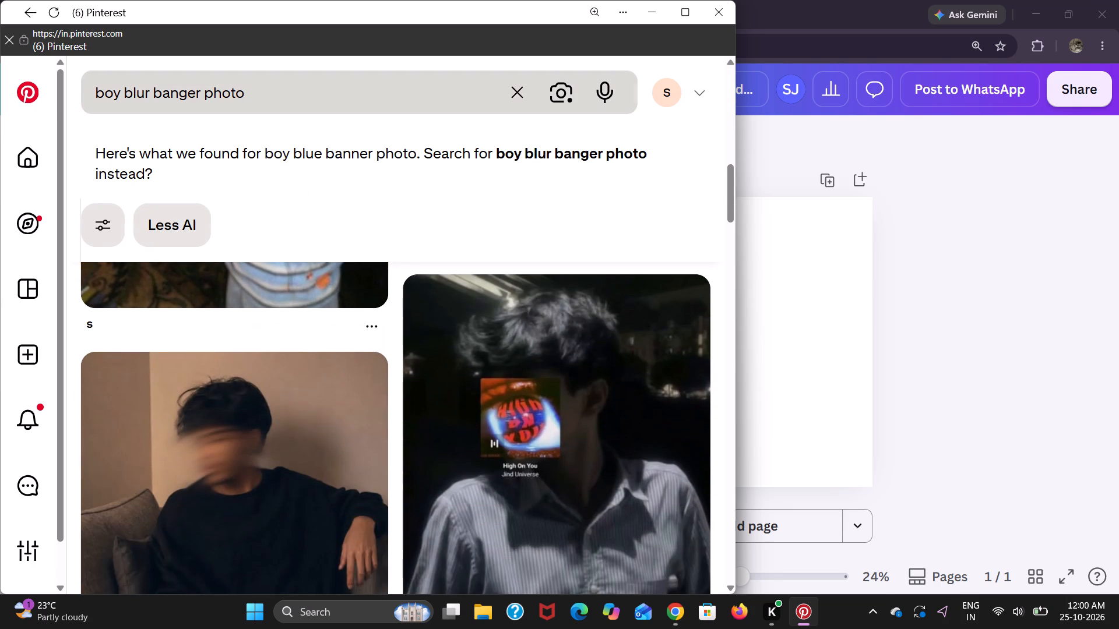
{"action": "left_click", "coordinate": [277, 79]}
{"action": "key", "text": "space"}
{"action": "type", "text": "swag from bottom"}
{"action": "key", "text": "Return"}
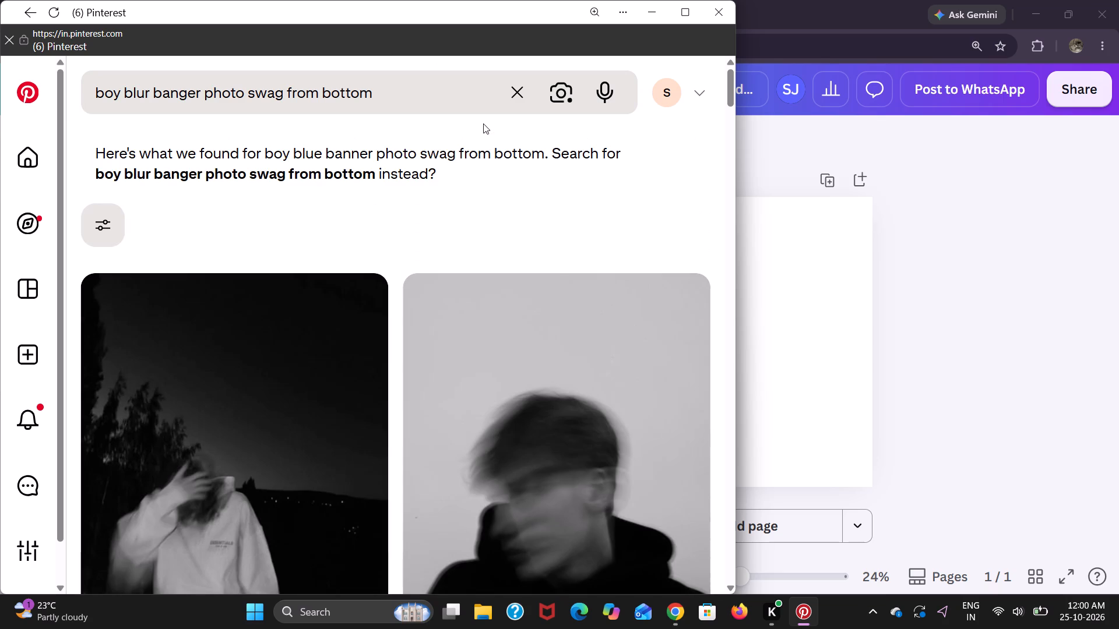
{"action": "scroll", "coordinate": [462, 283], "scroll_direction": "down", "scroll_amount": 9}
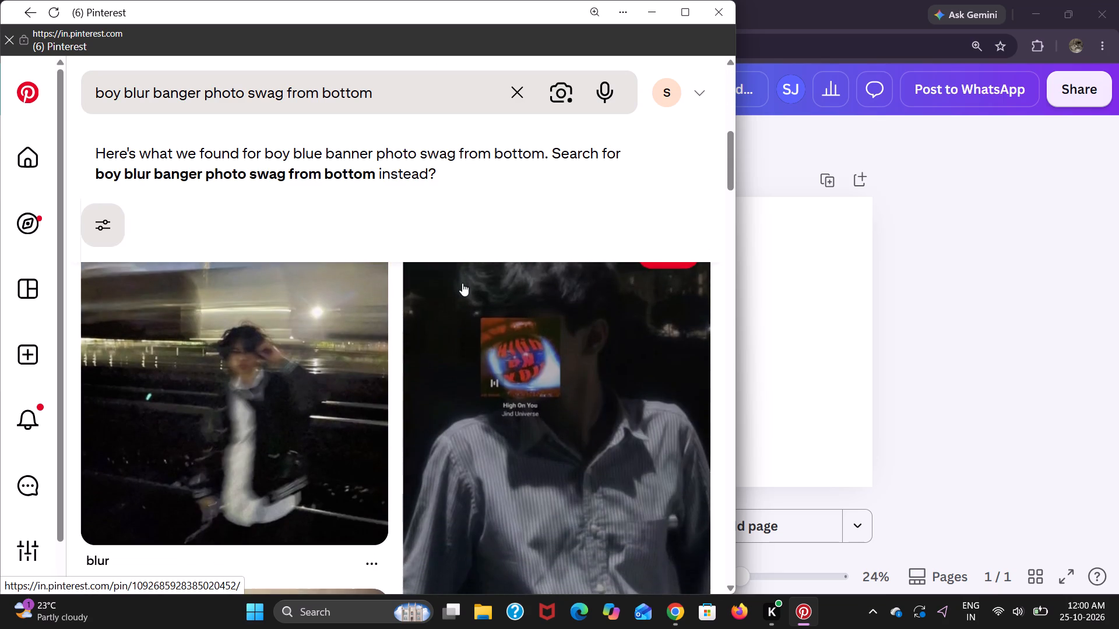
{"action": "scroll", "coordinate": [462, 283], "scroll_direction": "down", "scroll_amount": 7}
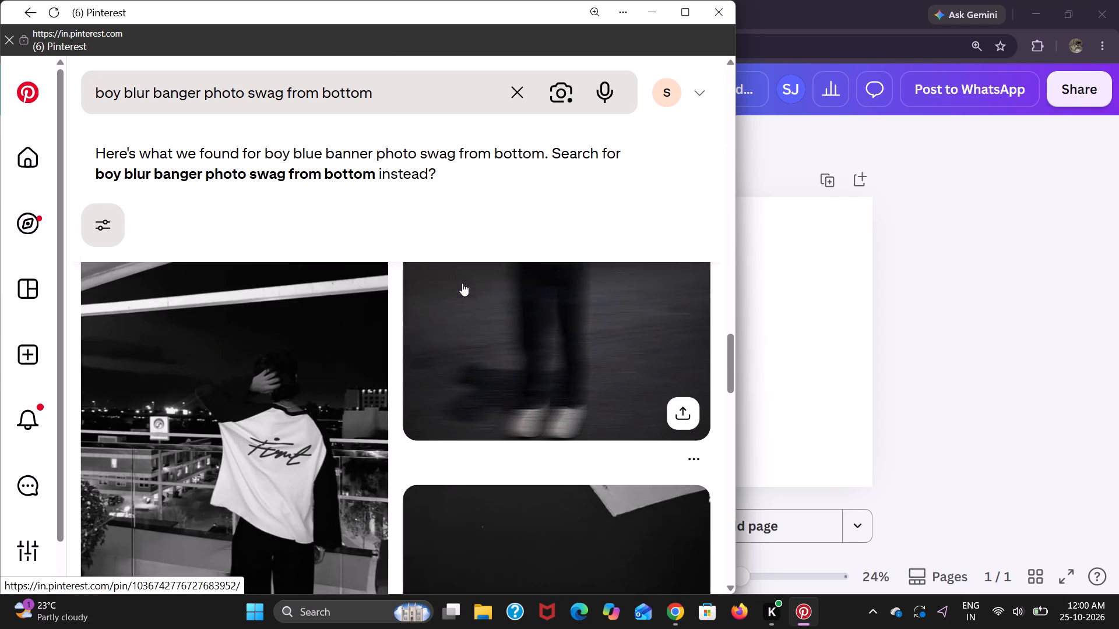
{"action": "scroll", "coordinate": [462, 283], "scroll_direction": "down", "scroll_amount": 1}
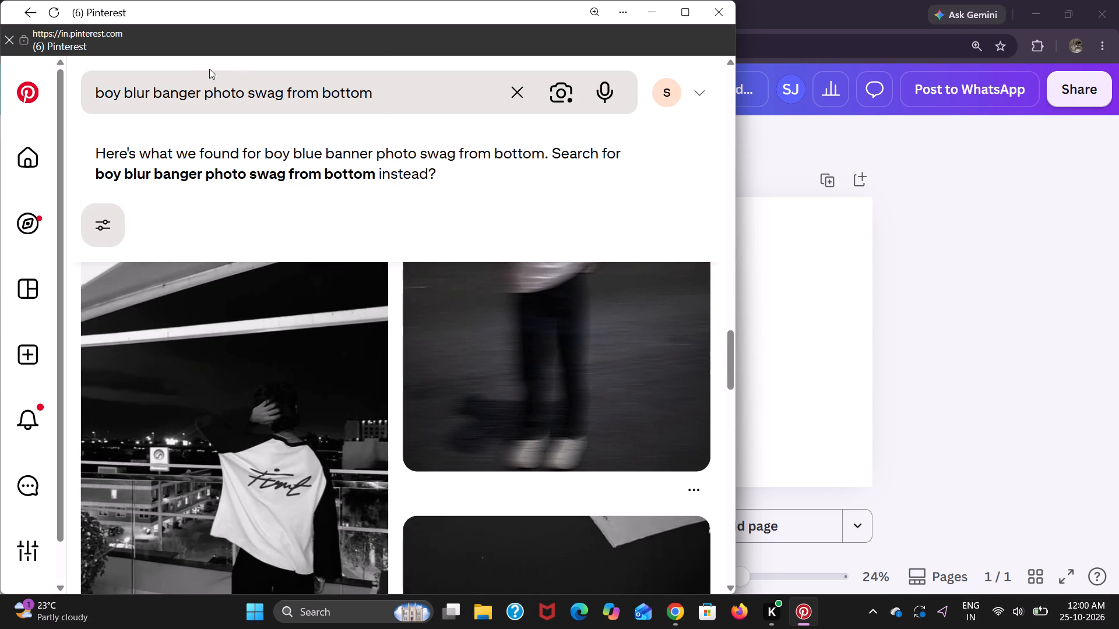
Remove "banger" and search Pinterest for "boy blur photo swag from bottom" instead.
{"action": "double_click", "coordinate": [182, 93]}
{"action": "key", "text": "BackSpace"}
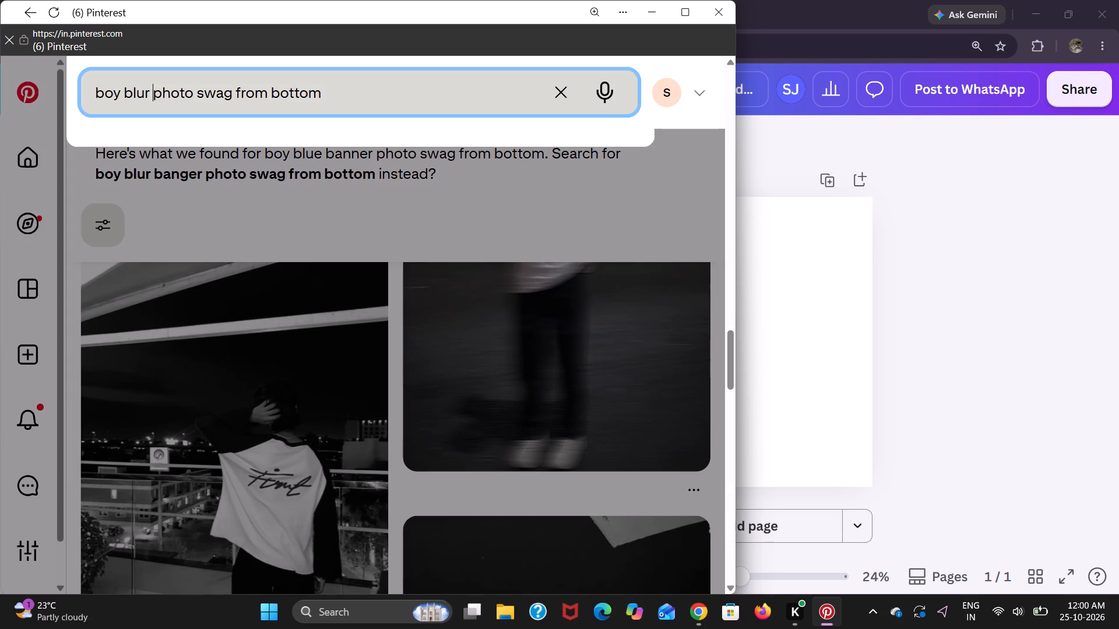
{"action": "key", "text": "Return"}
{"action": "scroll", "coordinate": [328, 332], "scroll_direction": "down", "scroll_amount": 1}
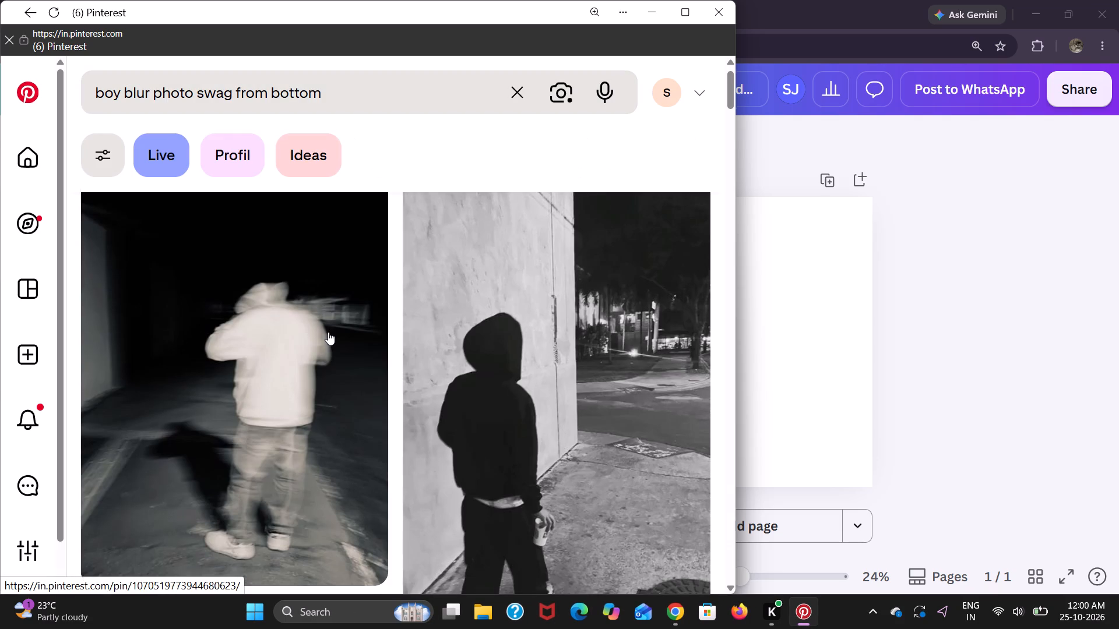
Look through the Pinterest results for a suitable blurred photo of a boy.
{"action": "scroll", "coordinate": [311, 340], "scroll_direction": "down", "scroll_amount": 13}
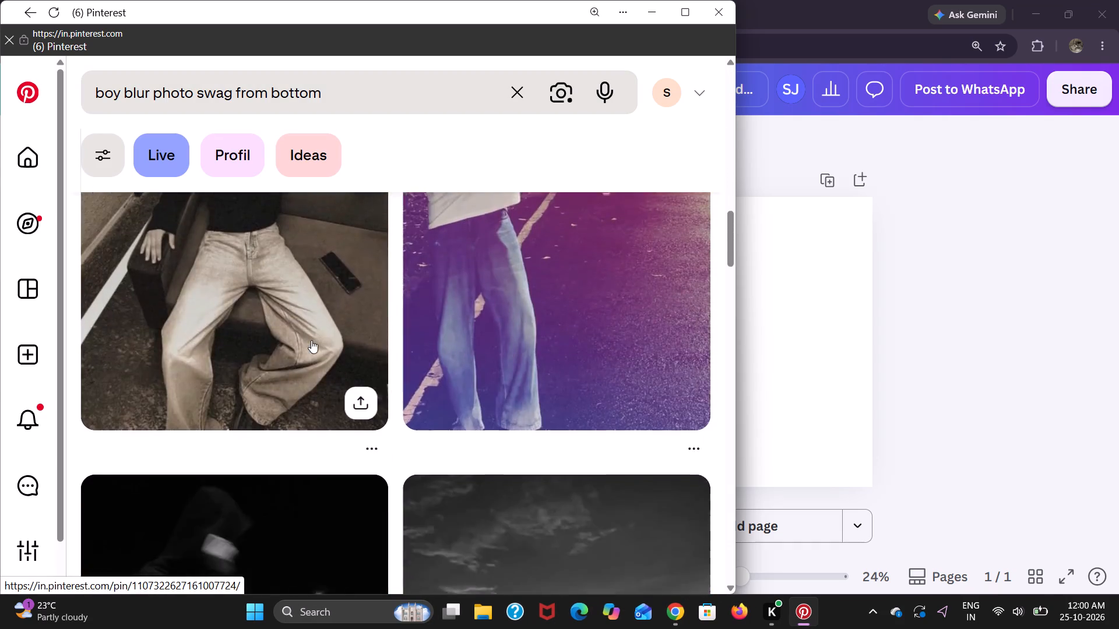
{"action": "scroll", "coordinate": [311, 340], "scroll_direction": "down", "scroll_amount": 5}
{"action": "key", "text": "ctrl+minus"}
{"action": "key", "text": "ctrl+minus"}
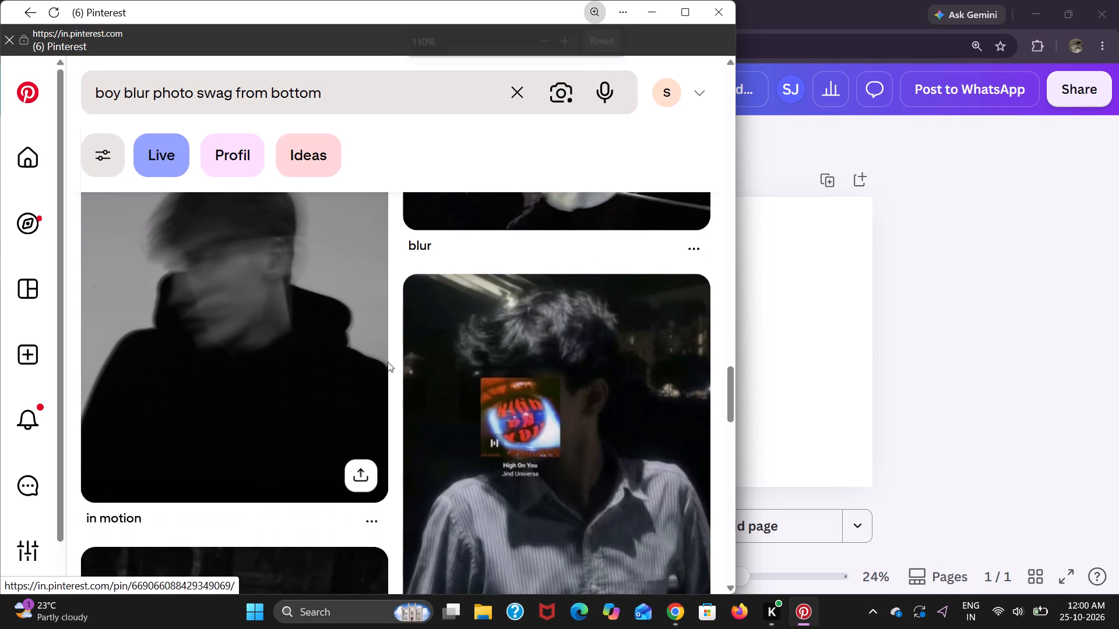
{"action": "scroll", "coordinate": [388, 362], "scroll_direction": "down", "scroll_amount": 4}
{"action": "scroll", "coordinate": [388, 362], "scroll_direction": "up", "scroll_amount": 1}
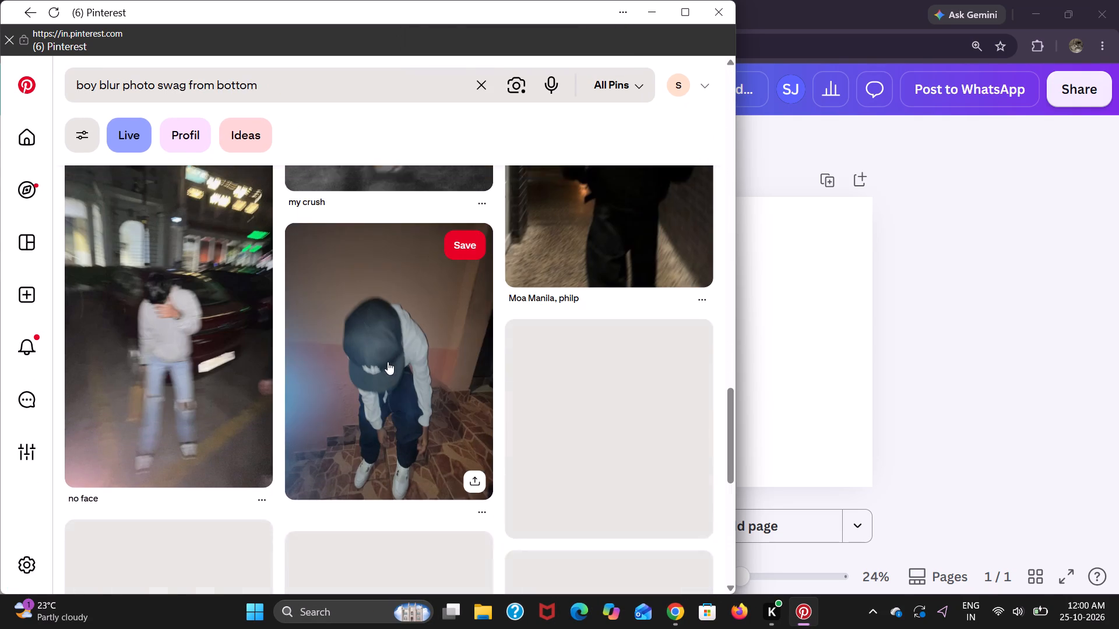
{"action": "scroll", "coordinate": [388, 362], "scroll_direction": "up", "scroll_amount": 1}
Open the Pinterest photo of the boy in a dark cap and white sleeves bending forward on a tiled floor.
{"action": "left_click_drag", "start_coordinate": [394, 351], "coordinate": [608, 301]}
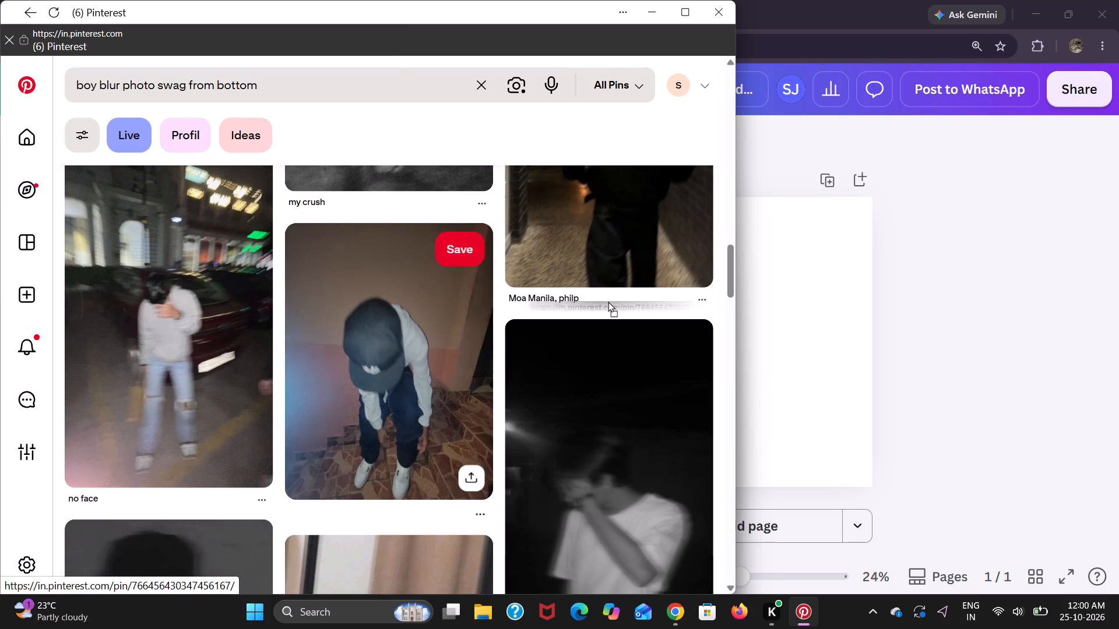
{"action": "left_click_drag", "start_coordinate": [608, 301], "coordinate": [445, 386]}
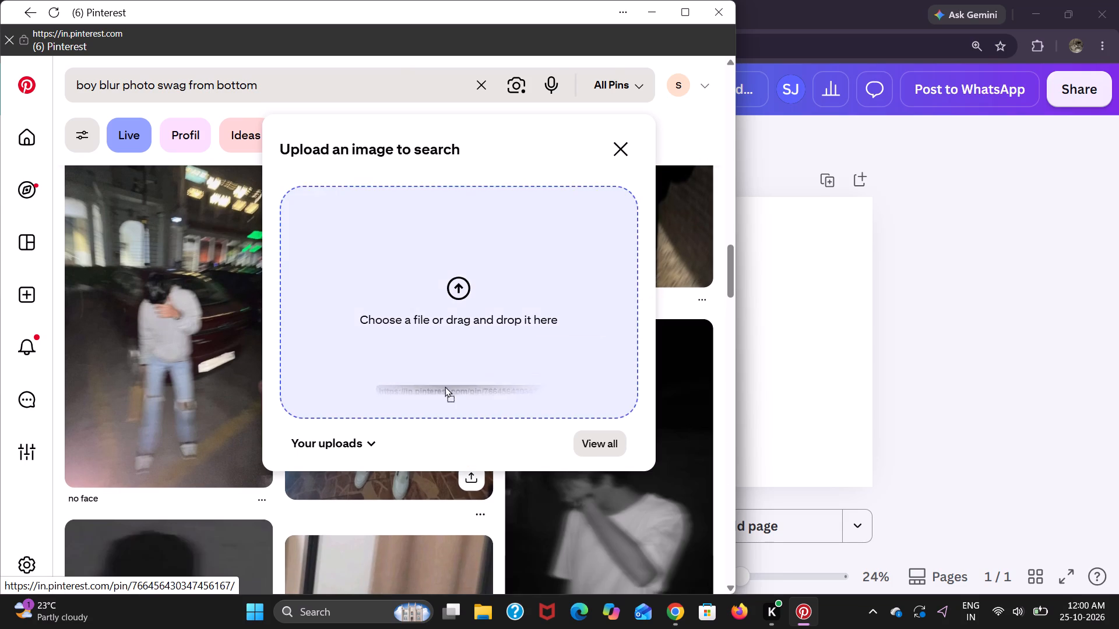
{"action": "left_click_drag", "start_coordinate": [445, 386], "coordinate": [441, 387]}
{"action": "left_click", "coordinate": [425, 445]}
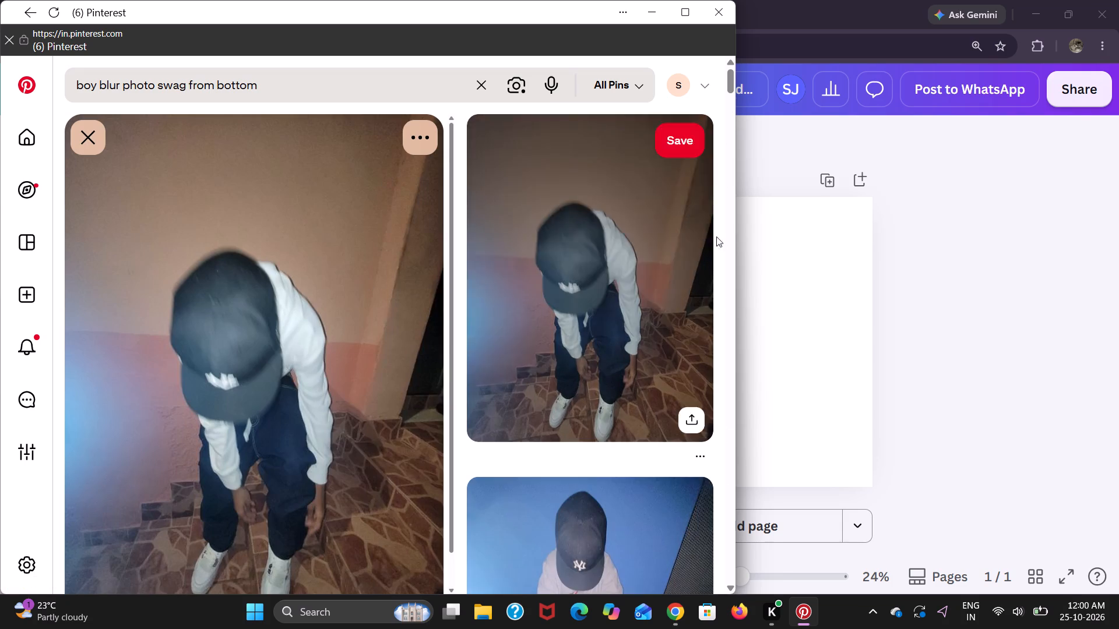
Switch to the blank Instagram post in Canva and open the Frames category of the elements library.
{"action": "left_click", "coordinate": [797, 159]}
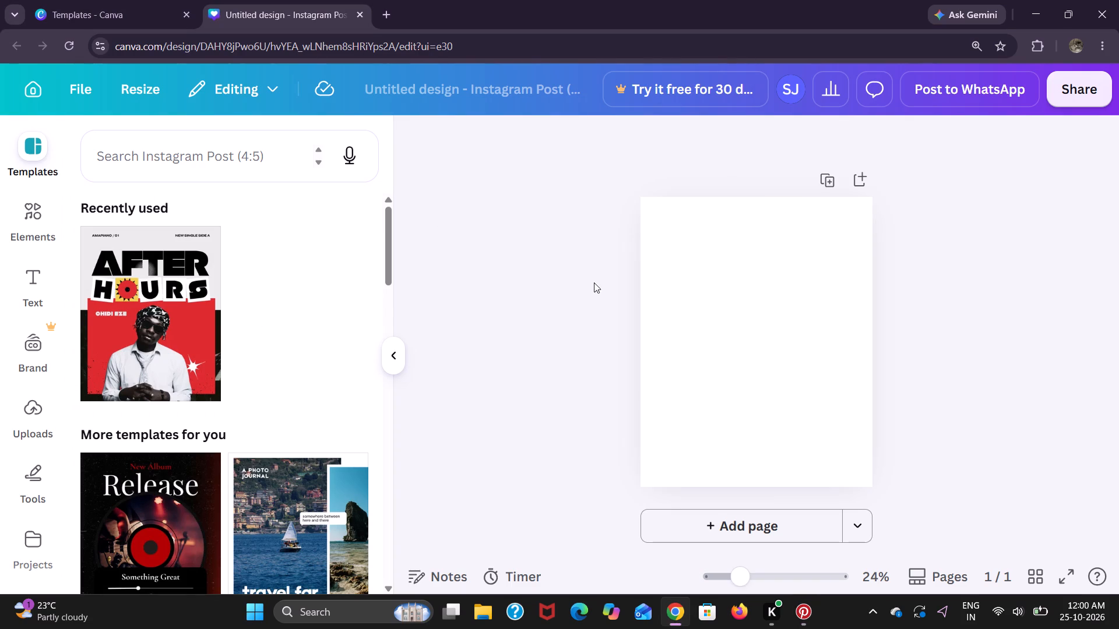
{"action": "scroll", "coordinate": [313, 301], "scroll_direction": "down", "scroll_amount": 2}
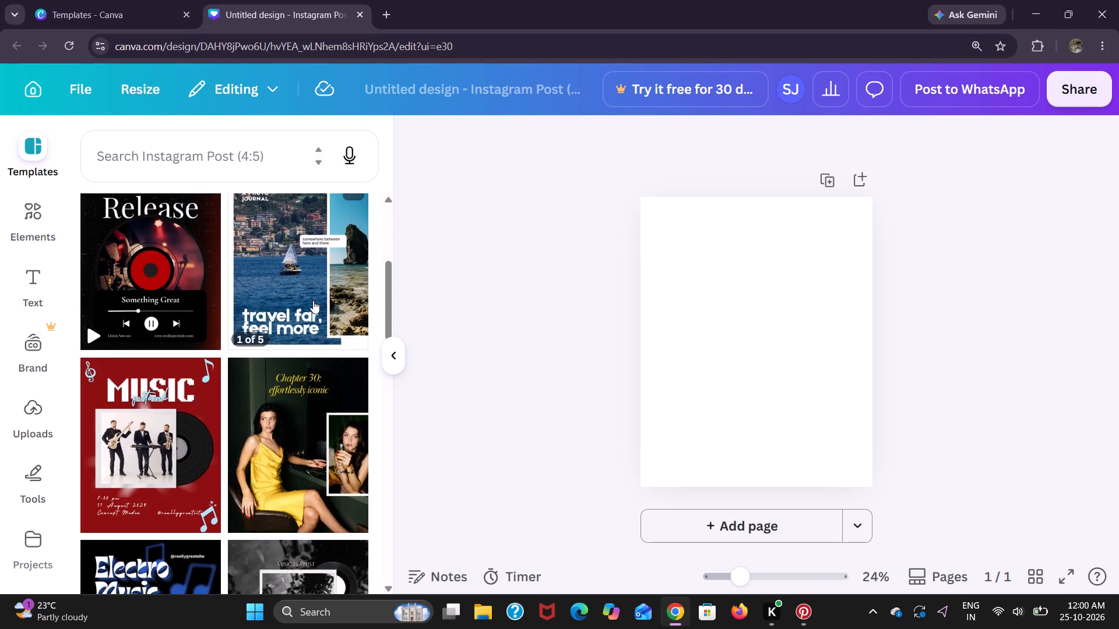
{"action": "left_click", "coordinate": [17, 228]}
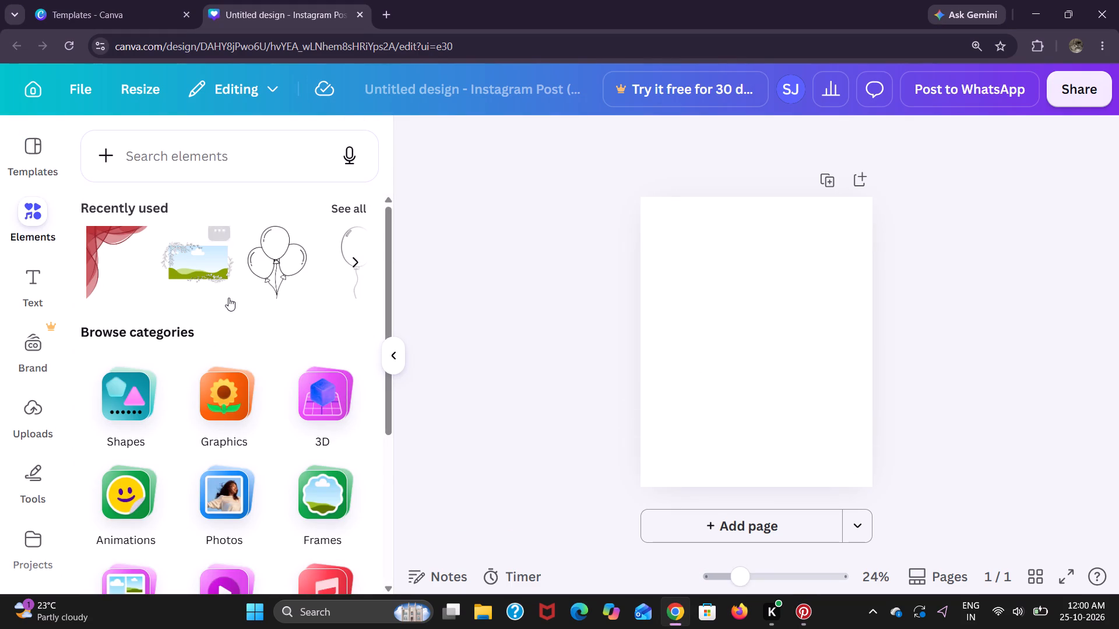
{"action": "scroll", "coordinate": [191, 398], "scroll_direction": "down", "scroll_amount": 2}
{"action": "left_click", "coordinate": [312, 416]}
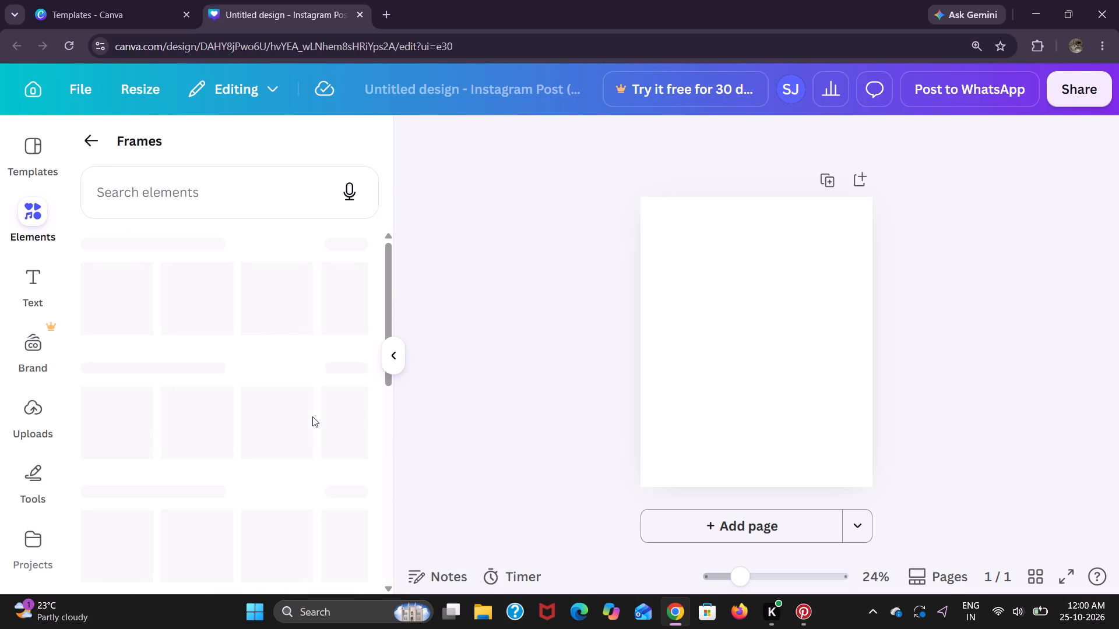
Look through the frame categories for a suitable photo frame and open the full Paper collection.
{"action": "scroll", "coordinate": [300, 472], "scroll_direction": "down", "scroll_amount": 3}
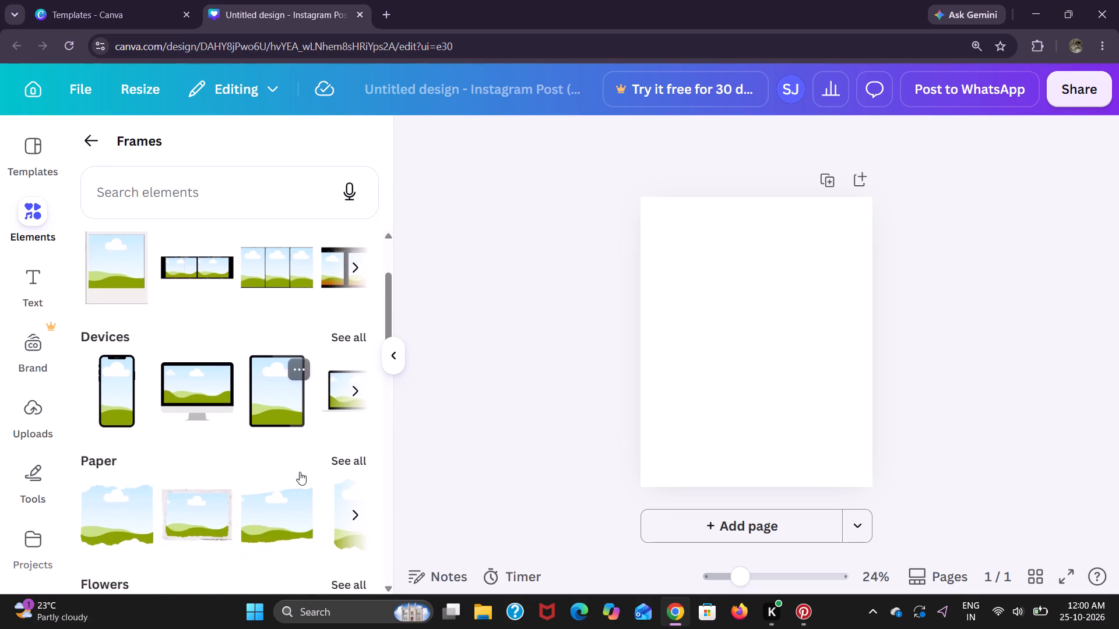
{"action": "scroll", "coordinate": [300, 472], "scroll_direction": "down", "scroll_amount": 7}
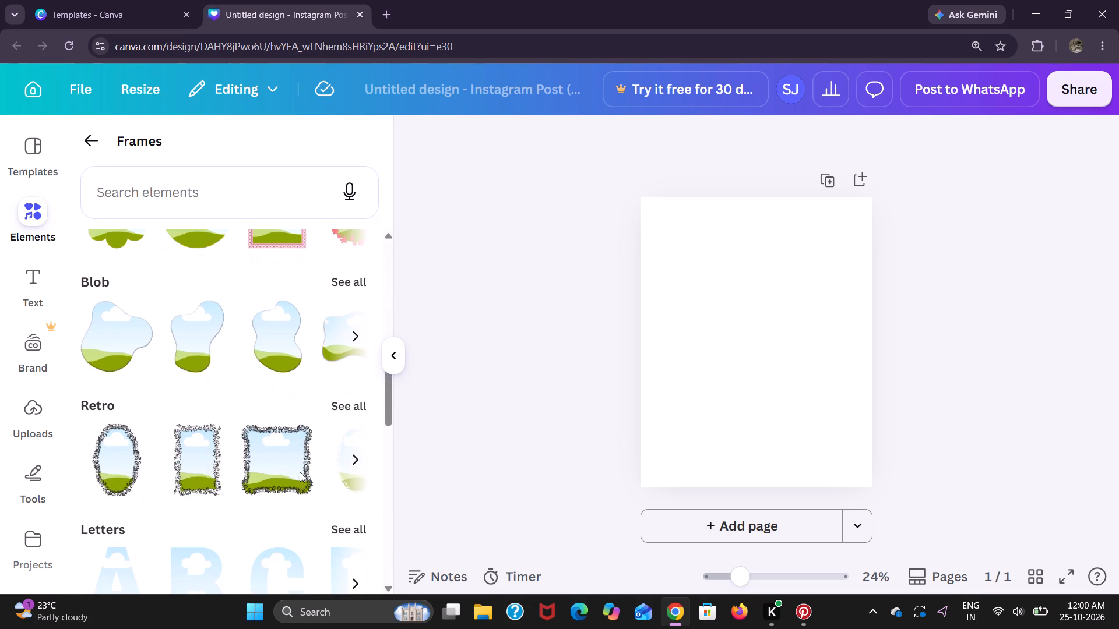
{"action": "scroll", "coordinate": [300, 472], "scroll_direction": "down", "scroll_amount": 5}
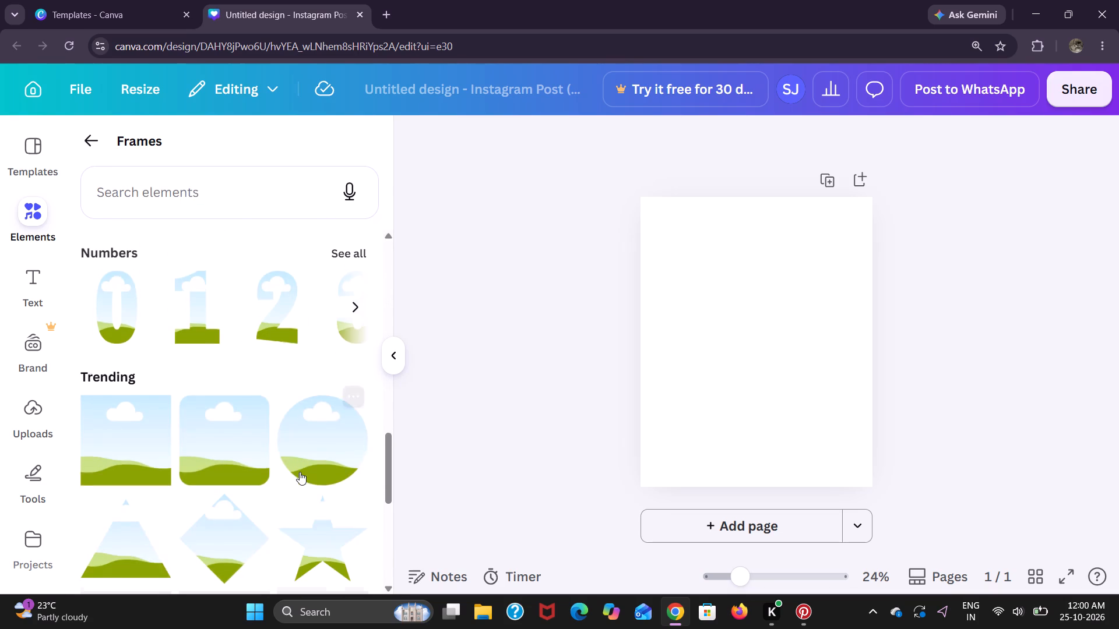
{"action": "scroll", "coordinate": [300, 472], "scroll_direction": "down", "scroll_amount": 3}
{"action": "scroll", "coordinate": [300, 472], "scroll_direction": "up", "scroll_amount": 4}
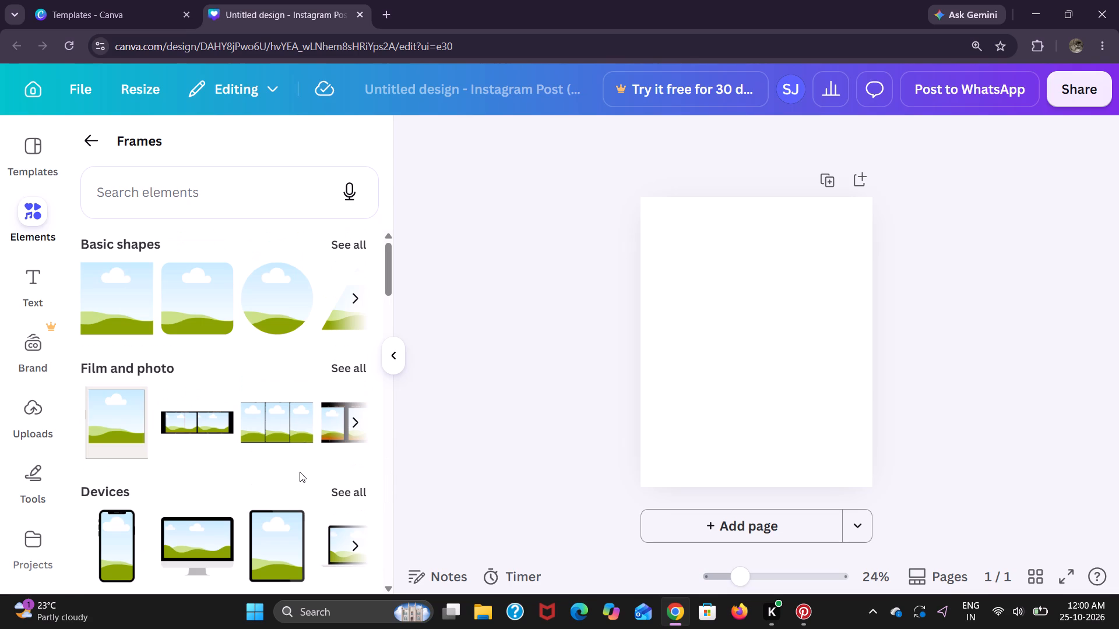
{"action": "scroll", "coordinate": [300, 472], "scroll_direction": "up", "scroll_amount": 1}
{"action": "scroll", "coordinate": [298, 468], "scroll_direction": "down", "scroll_amount": 3}
{"action": "left_click", "coordinate": [348, 389]}
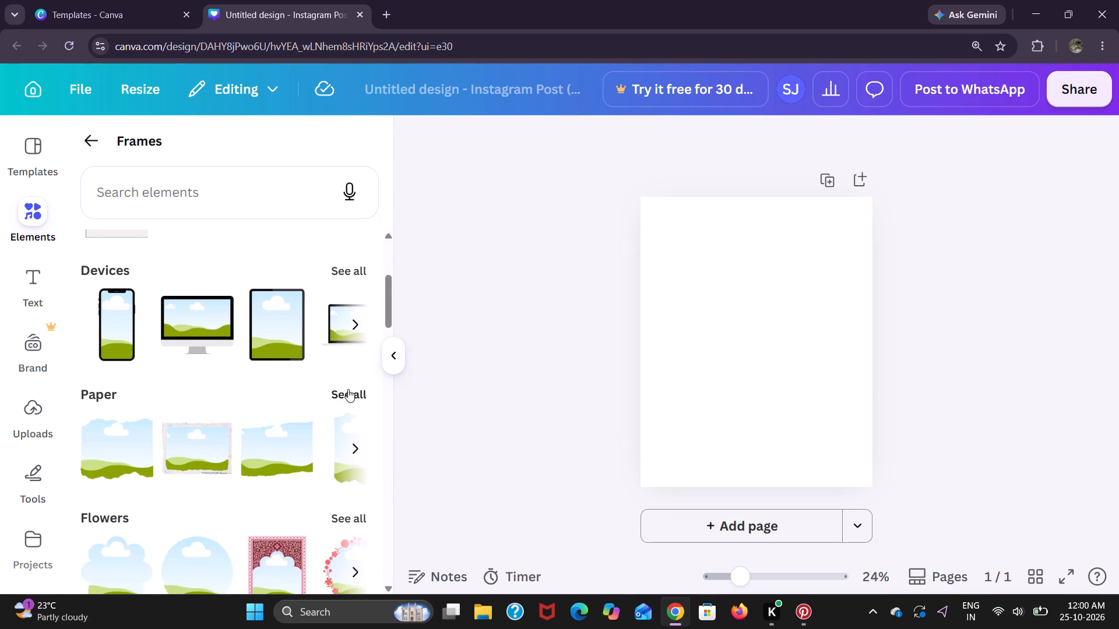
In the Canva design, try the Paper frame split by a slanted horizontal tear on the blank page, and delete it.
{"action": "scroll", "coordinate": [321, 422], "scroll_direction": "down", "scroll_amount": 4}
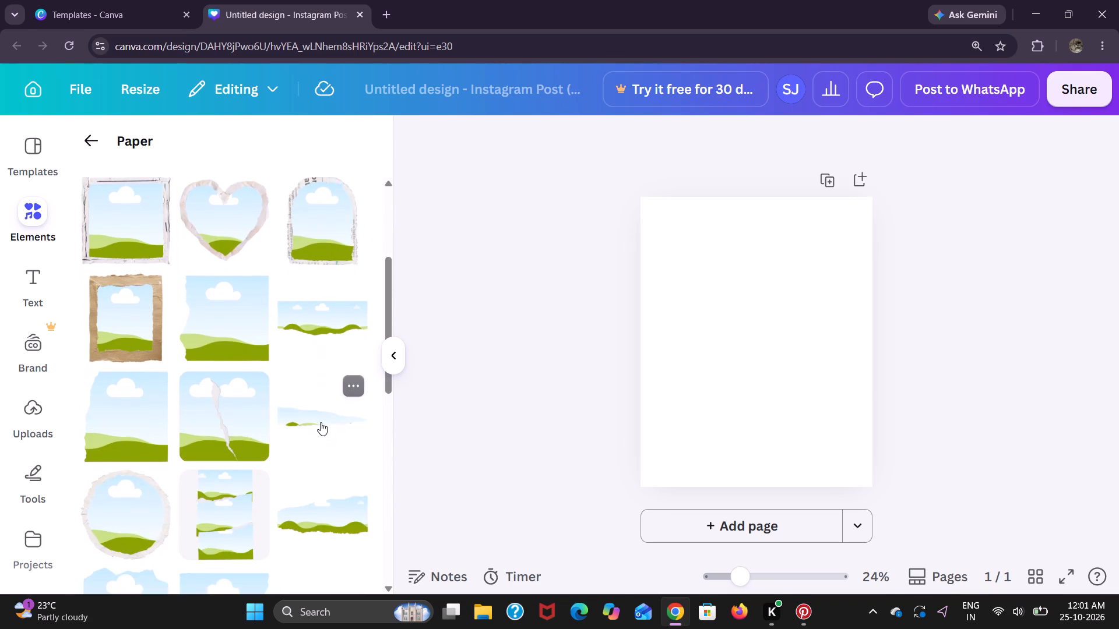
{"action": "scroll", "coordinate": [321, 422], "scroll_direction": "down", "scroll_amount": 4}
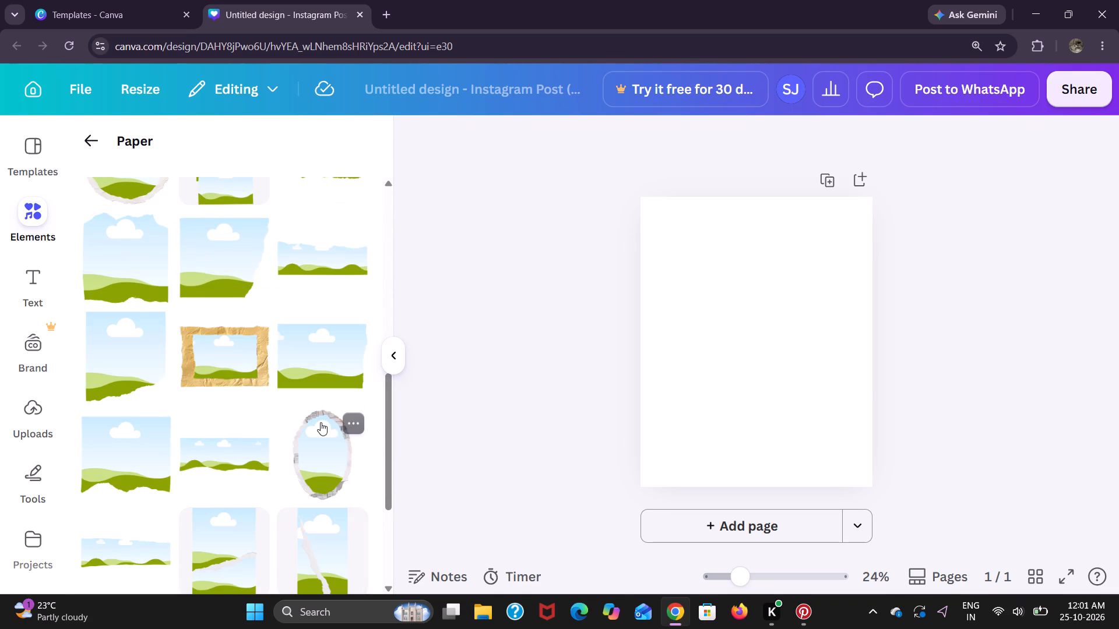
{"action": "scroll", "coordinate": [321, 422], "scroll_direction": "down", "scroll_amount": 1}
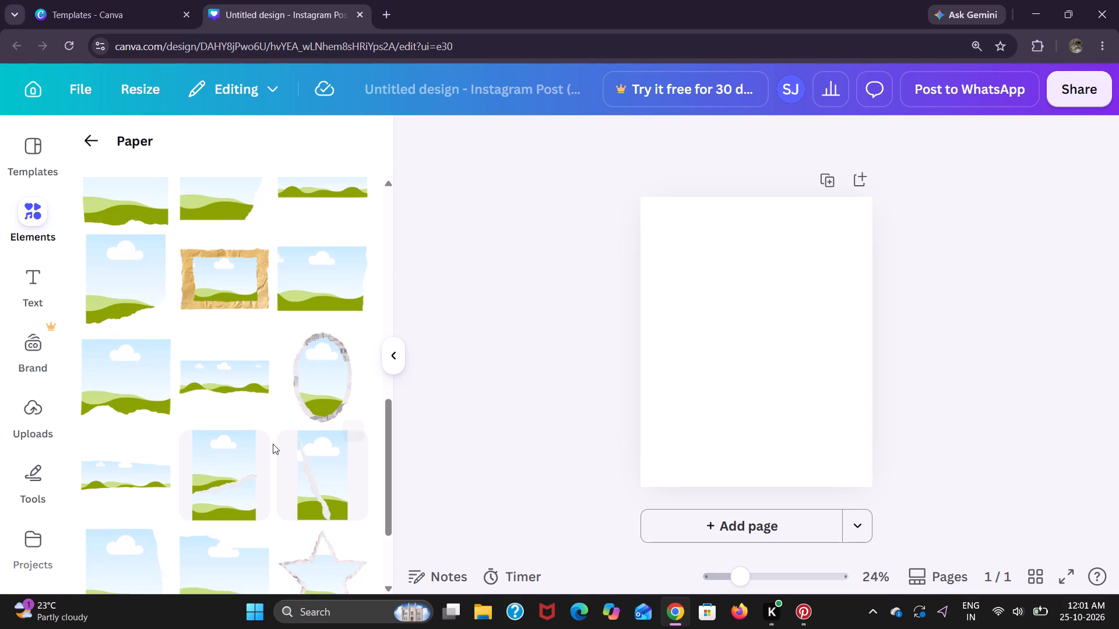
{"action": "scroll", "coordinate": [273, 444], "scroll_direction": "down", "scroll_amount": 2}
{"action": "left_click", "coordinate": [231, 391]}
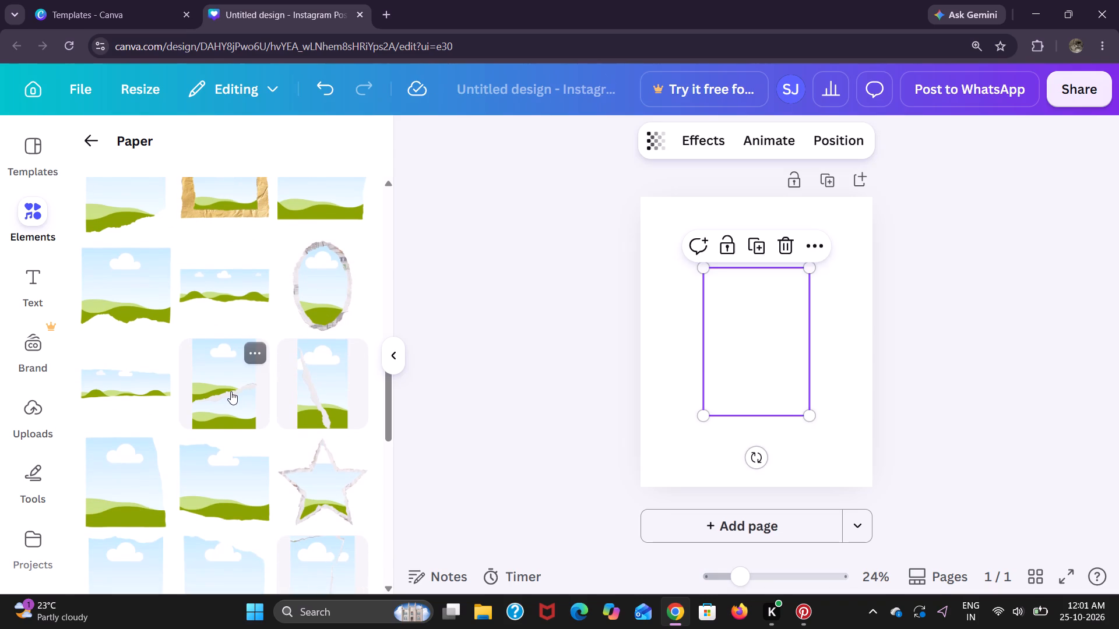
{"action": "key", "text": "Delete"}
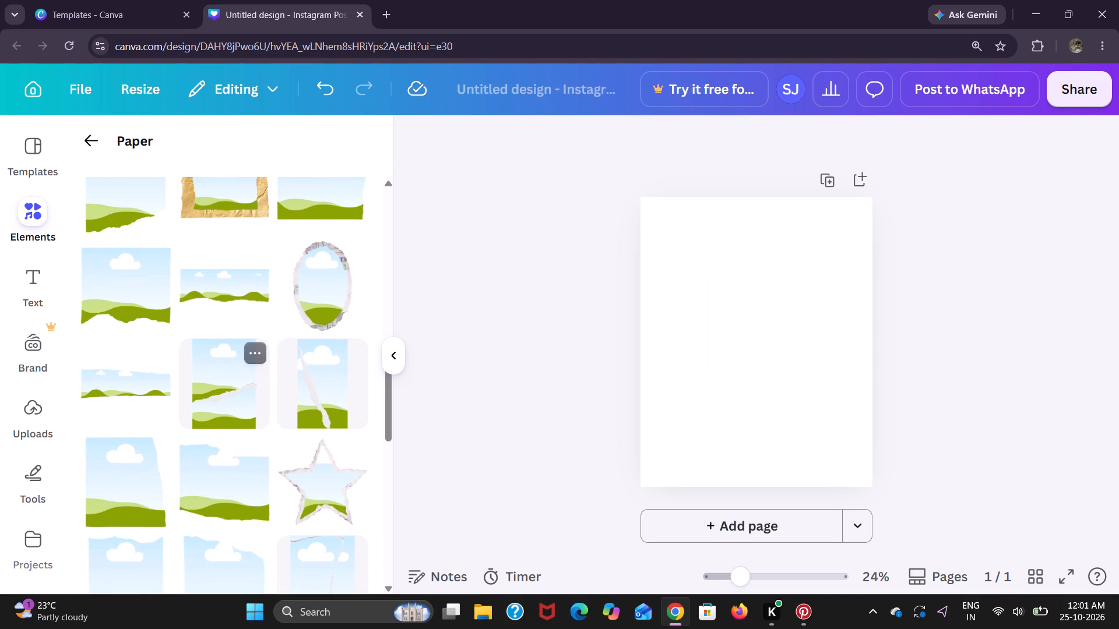
Add the rectangular Paper frame with a thin, steep tear running through its lower half to the blank page.
{"action": "scroll", "coordinate": [231, 391], "scroll_direction": "down", "scroll_amount": 5}
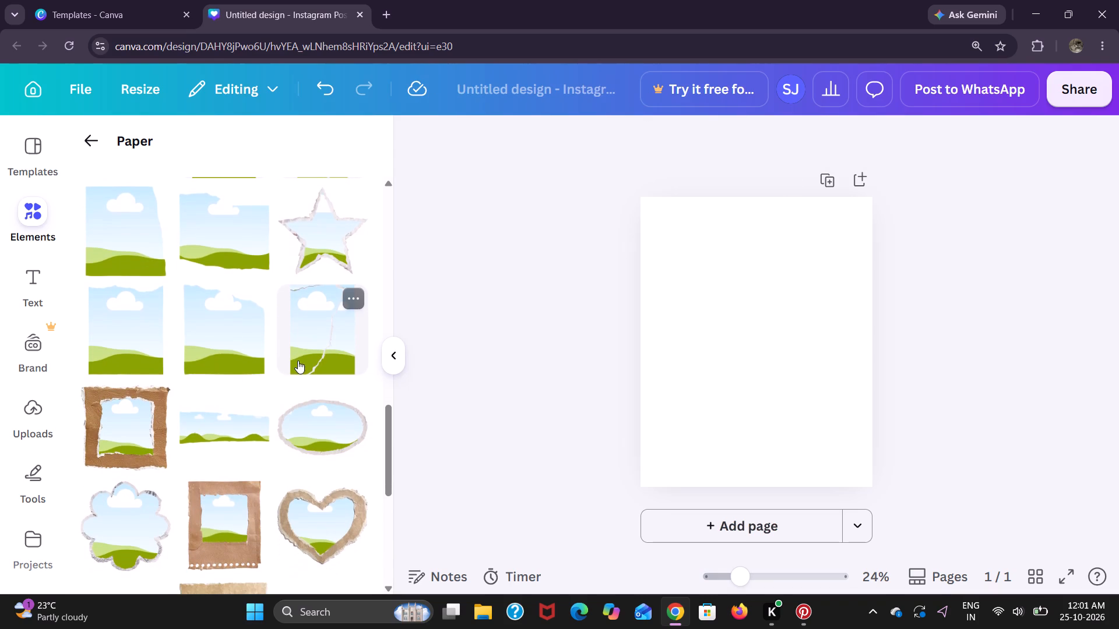
{"action": "left_click", "coordinate": [300, 360]}
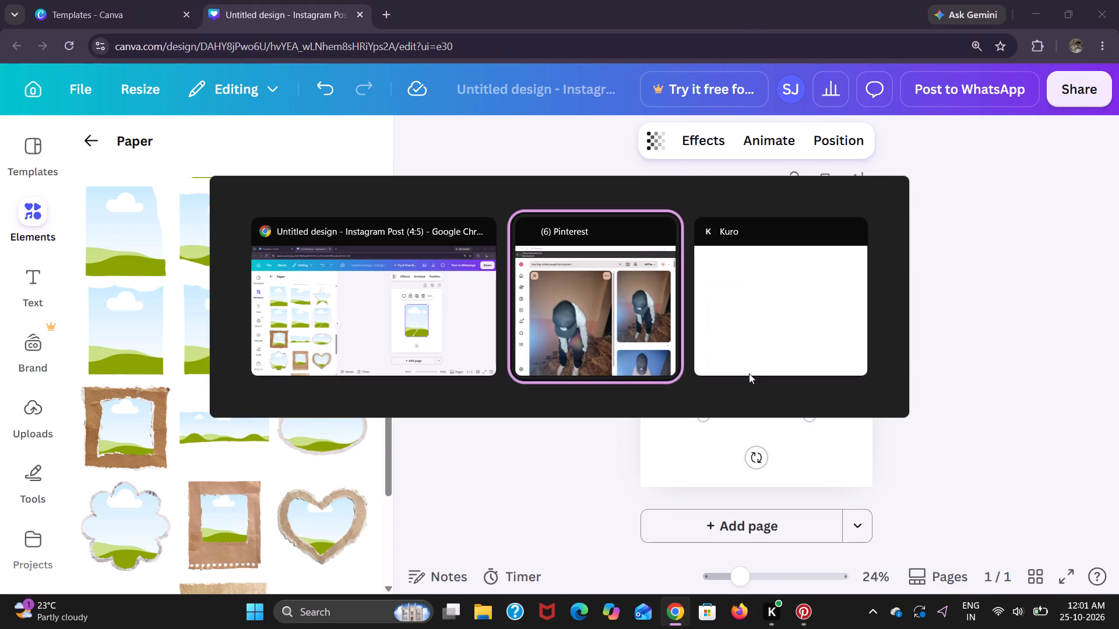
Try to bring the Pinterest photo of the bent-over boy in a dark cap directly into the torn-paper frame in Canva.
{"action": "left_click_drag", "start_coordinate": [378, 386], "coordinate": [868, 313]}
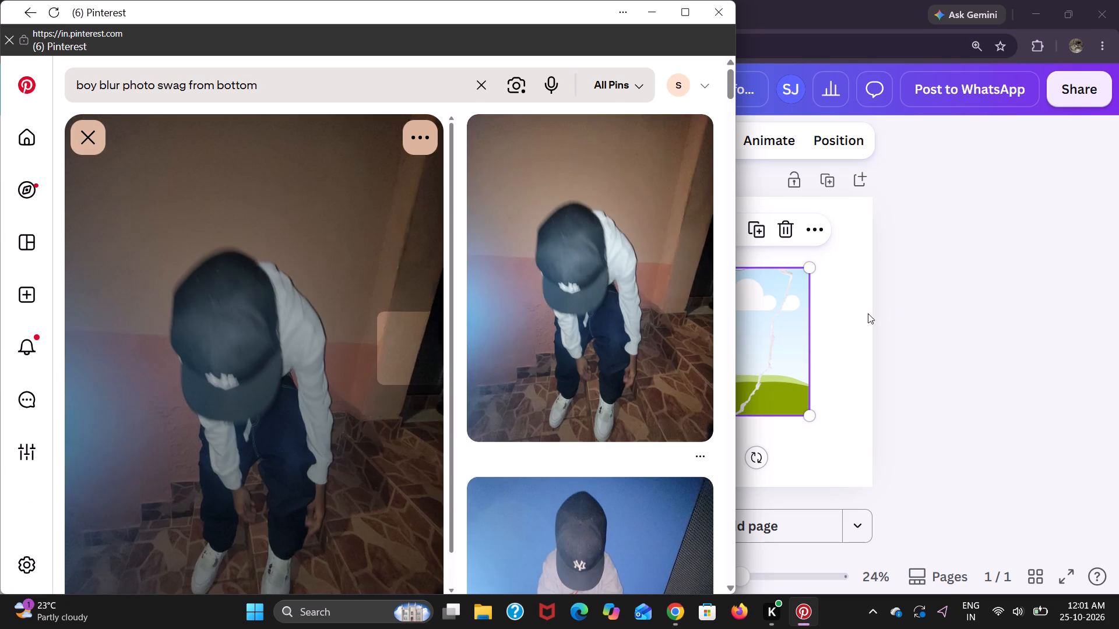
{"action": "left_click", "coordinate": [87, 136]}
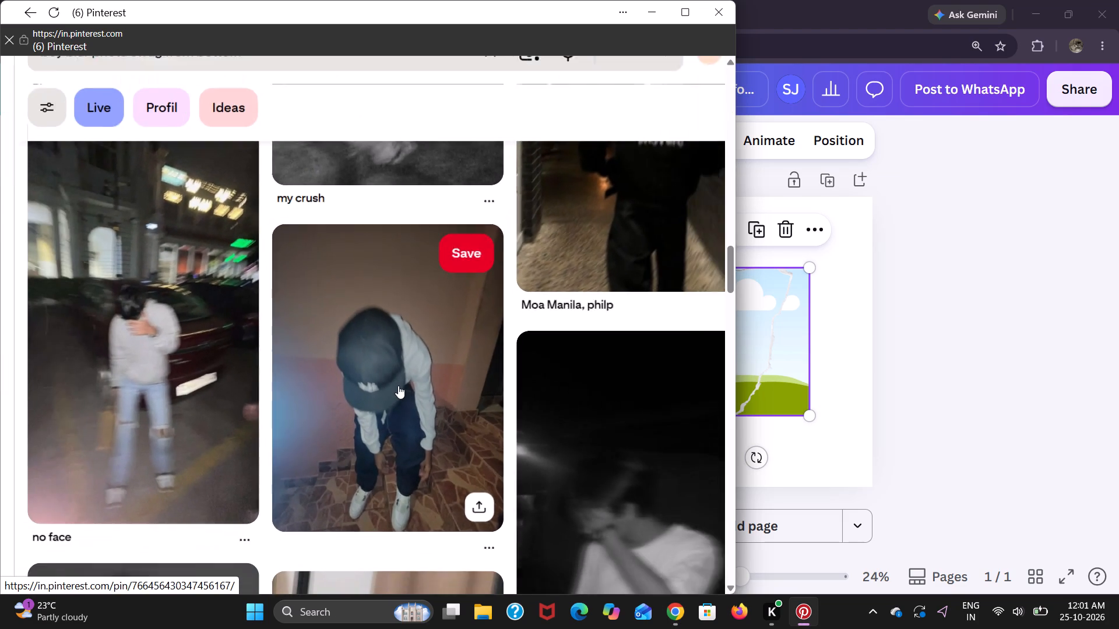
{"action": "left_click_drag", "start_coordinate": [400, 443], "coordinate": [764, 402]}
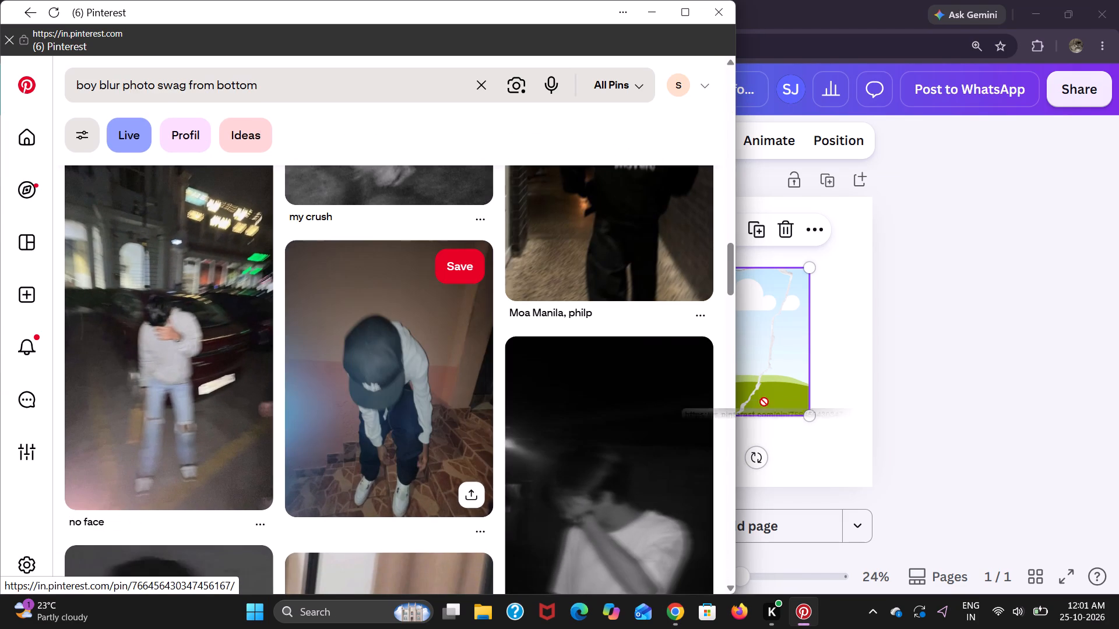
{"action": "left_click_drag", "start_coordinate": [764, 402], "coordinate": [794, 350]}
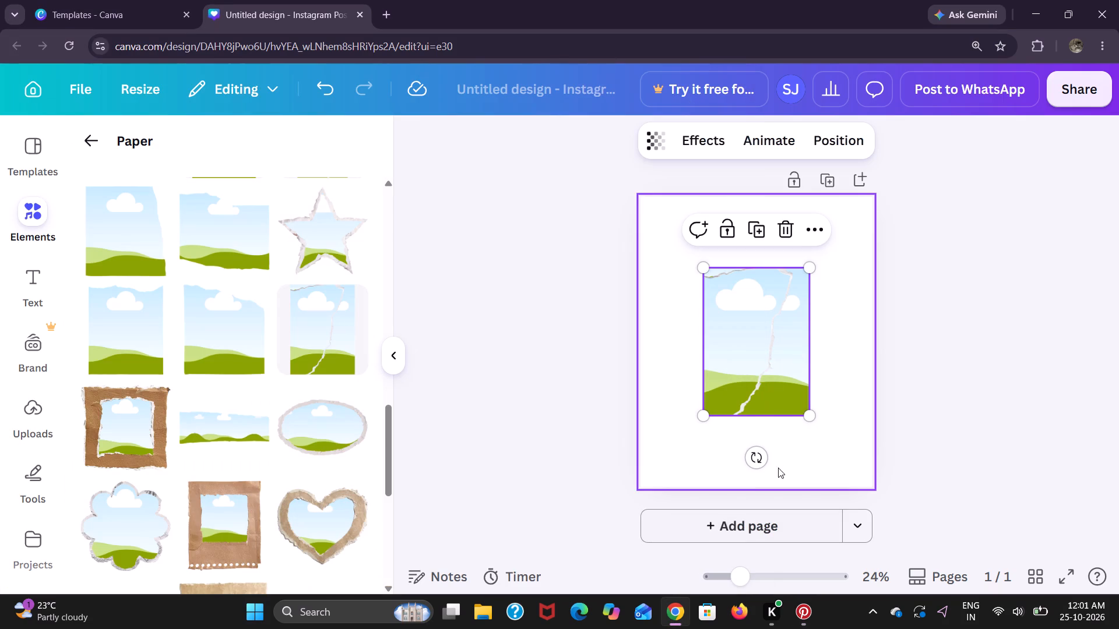
Open the Pinterest pin of the bent-over boy in the dark cap and download its image.
{"action": "left_click", "coordinate": [448, 449]}
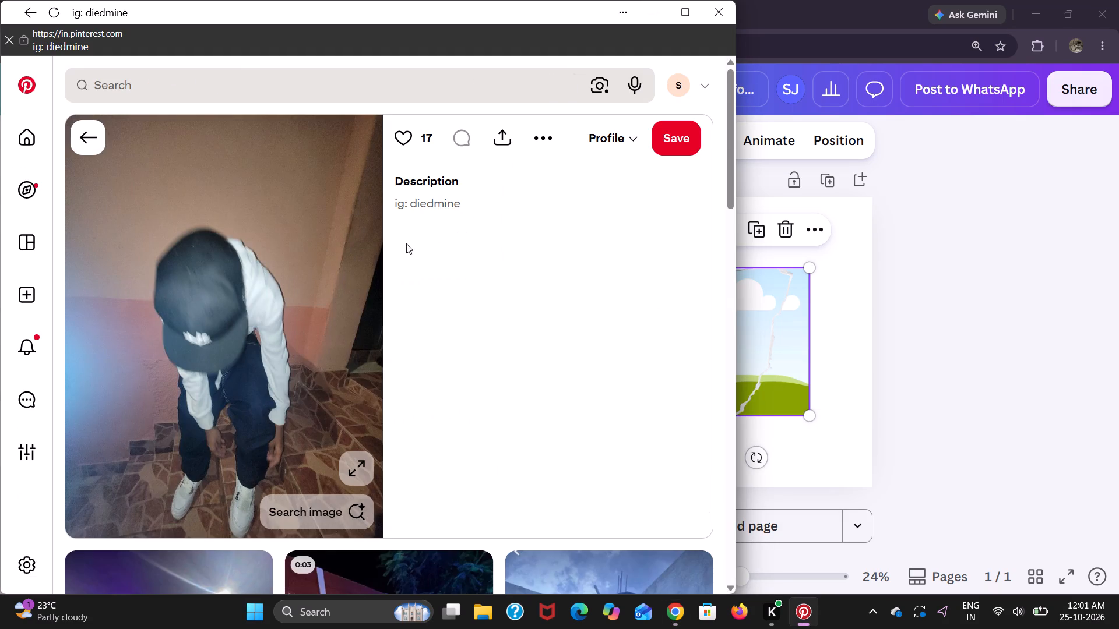
{"action": "left_click", "coordinate": [539, 142]}
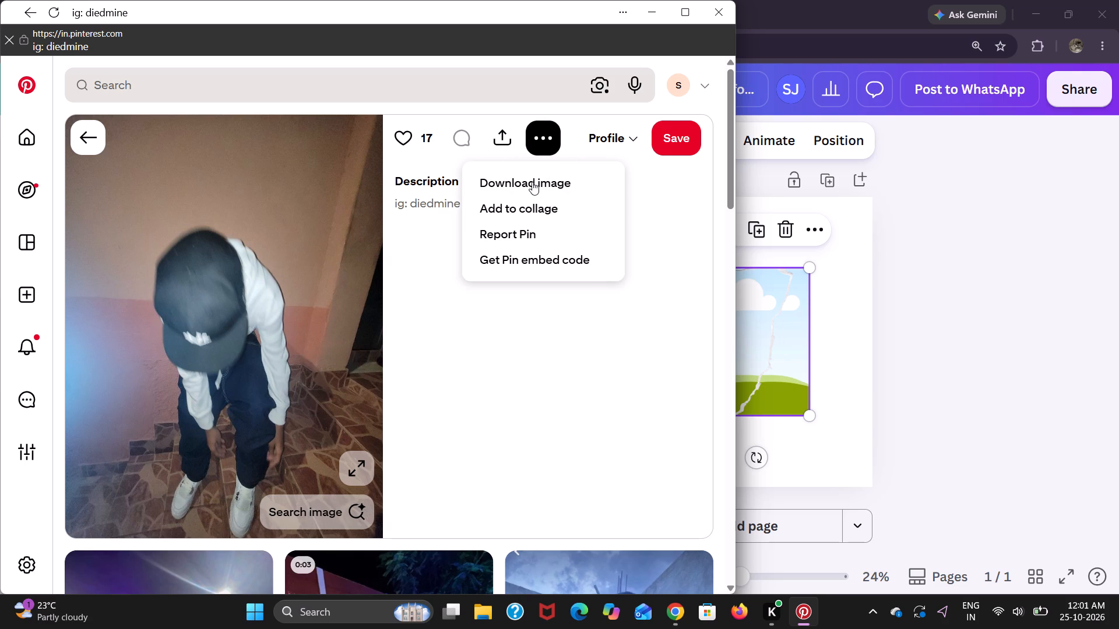
{"action": "left_click", "coordinate": [520, 185]}
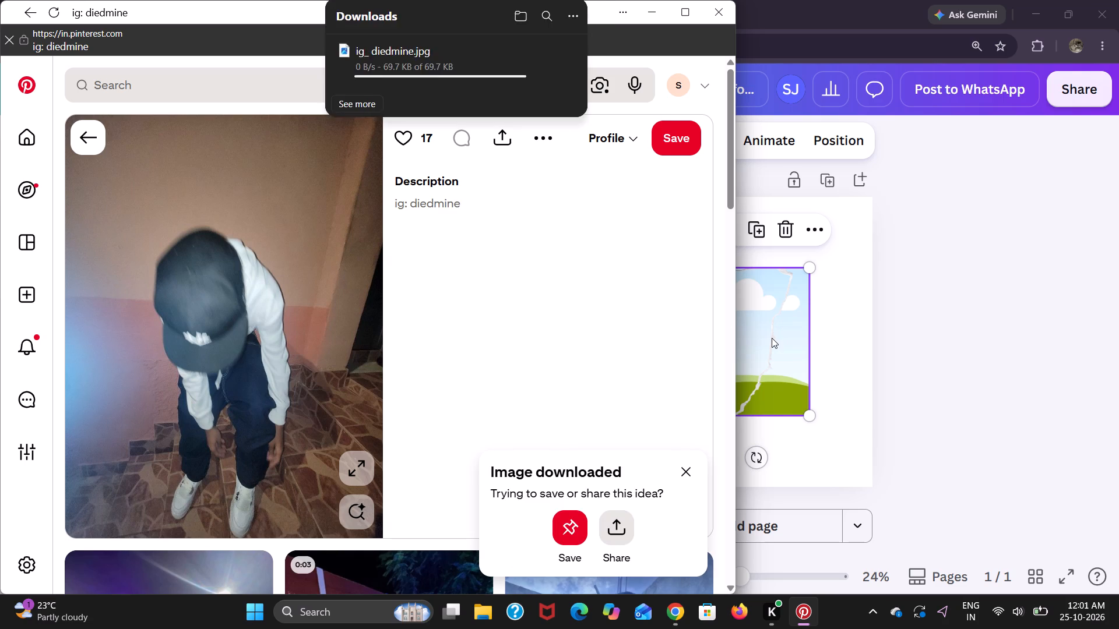
{"action": "left_click", "coordinate": [892, 323]}
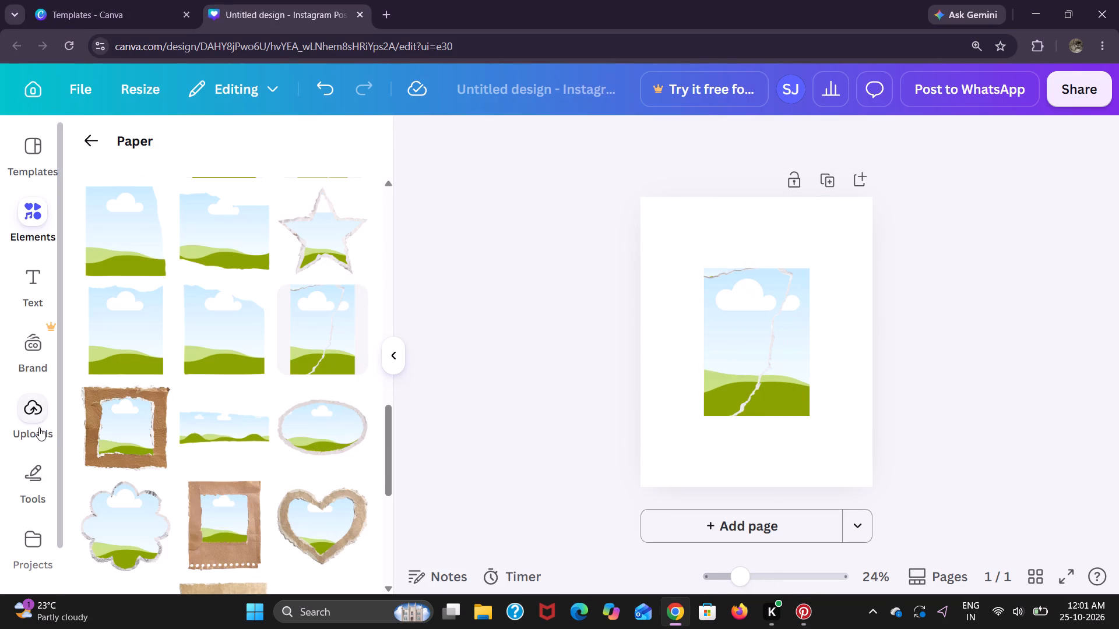
{"action": "left_click", "coordinate": [39, 427]}
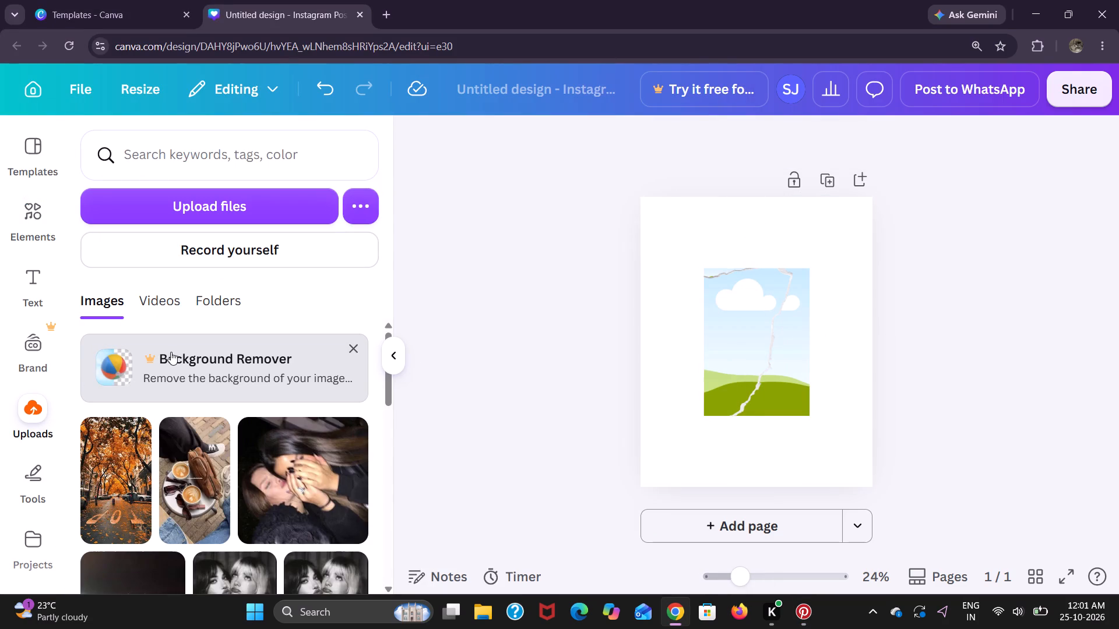
{"action": "left_click", "coordinate": [210, 298]}
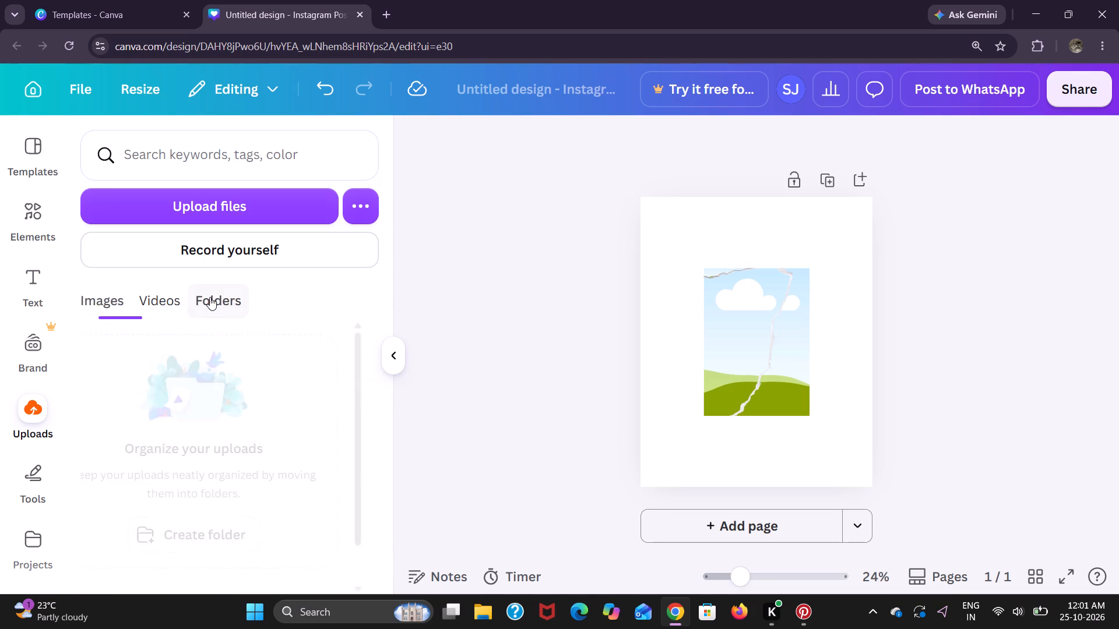
{"action": "left_click", "coordinate": [232, 215]}
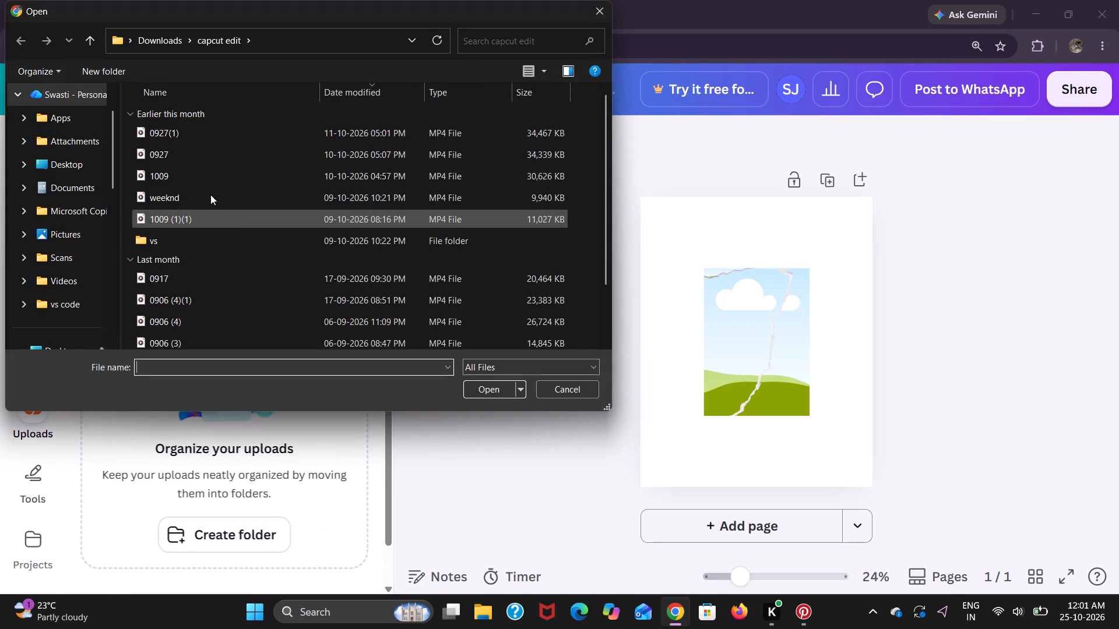
{"action": "scroll", "coordinate": [52, 277], "scroll_direction": "down", "scroll_amount": 1}
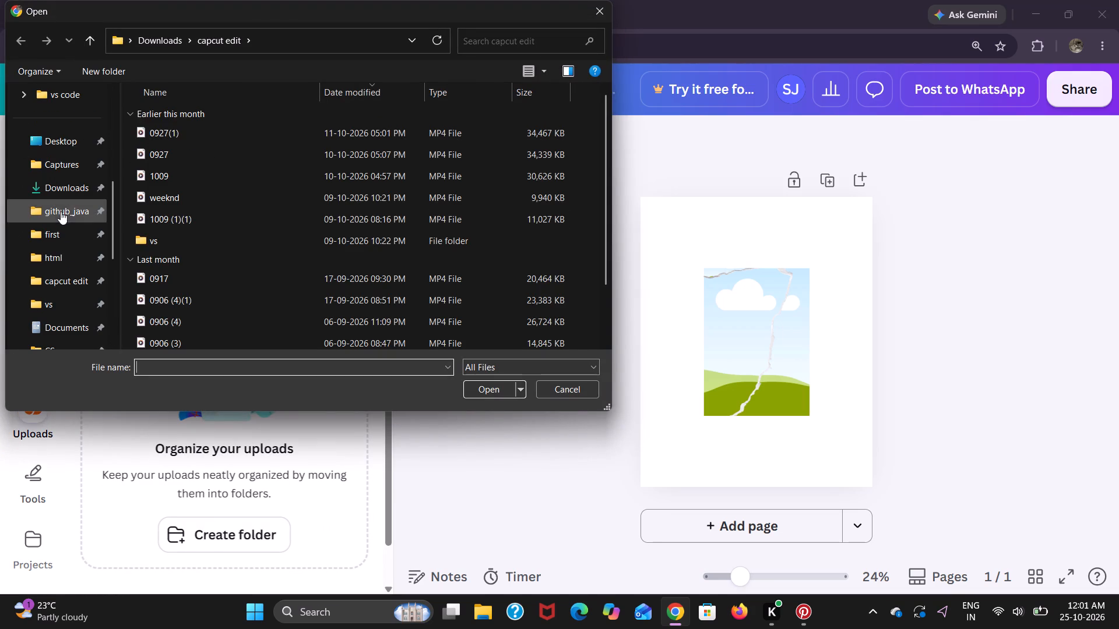
{"action": "left_click", "coordinate": [56, 186]}
{"action": "scroll", "coordinate": [173, 125], "scroll_direction": "up", "scroll_amount": 13}
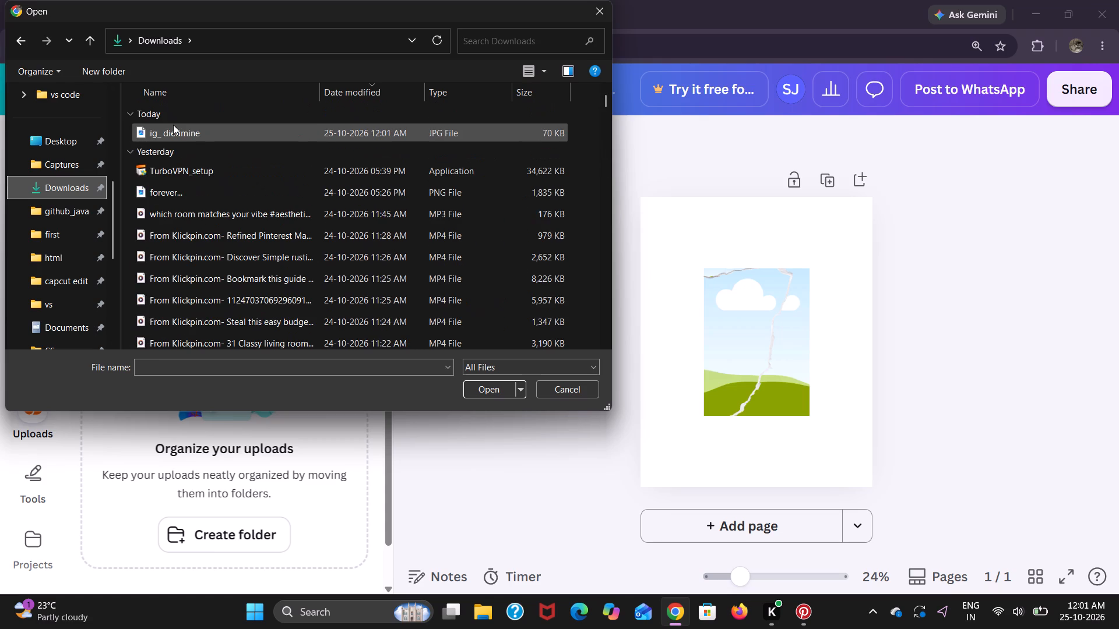
{"action": "scroll", "coordinate": [173, 125], "scroll_direction": "up", "scroll_amount": 4}
{"action": "left_click", "coordinate": [157, 140]}
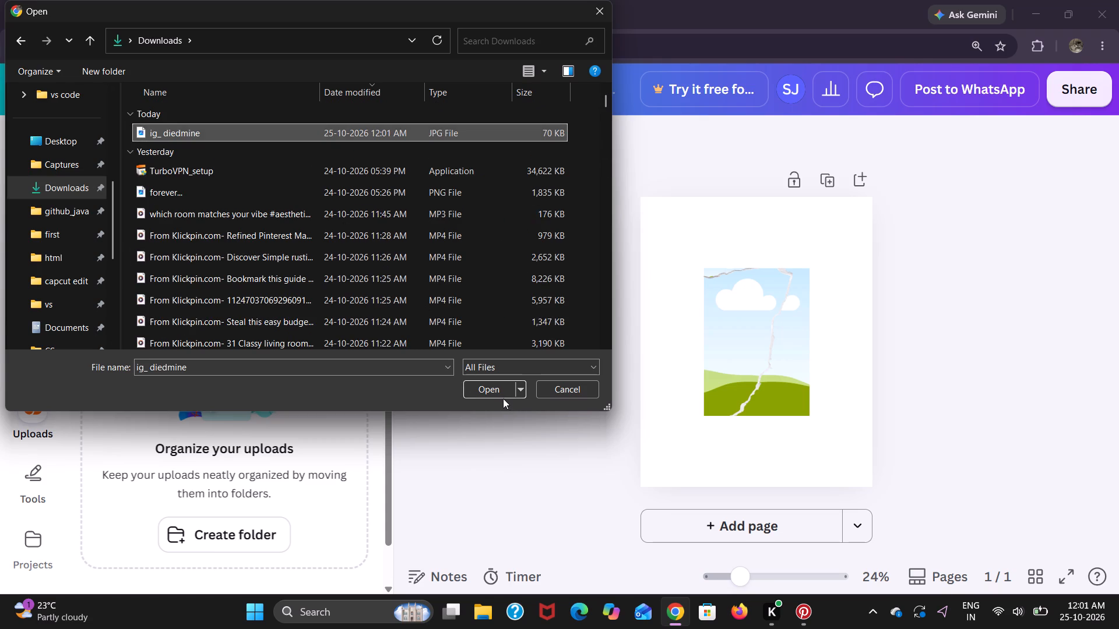
{"action": "left_click", "coordinate": [502, 394]}
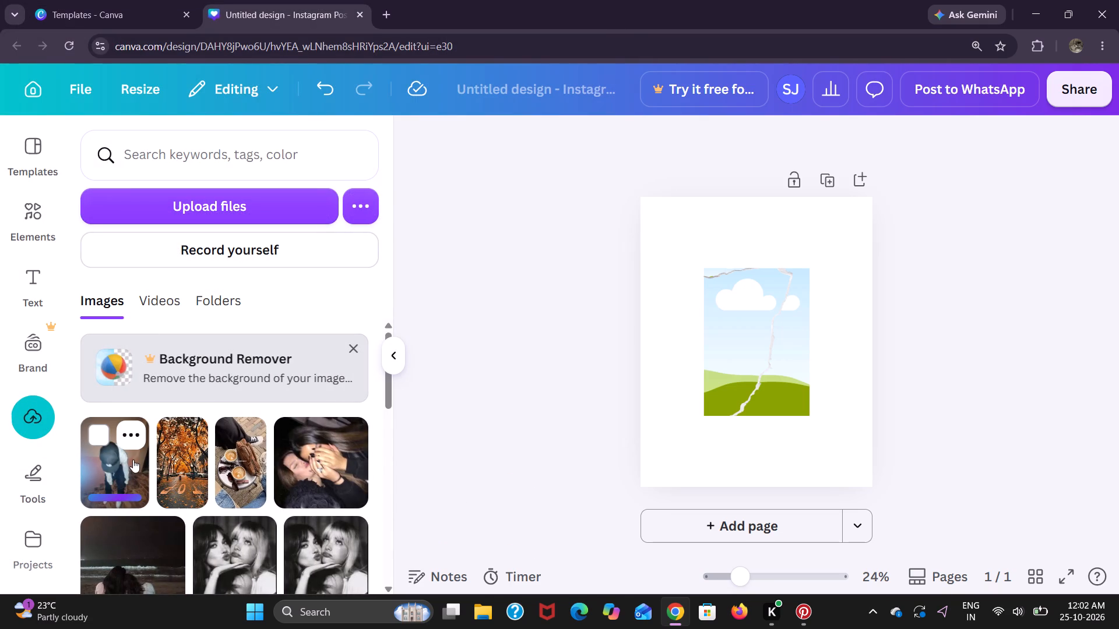
Place the uploaded photo of the boy in the dark cap in the left half of the torn-paper frame.
{"action": "left_click", "coordinate": [132, 493]}
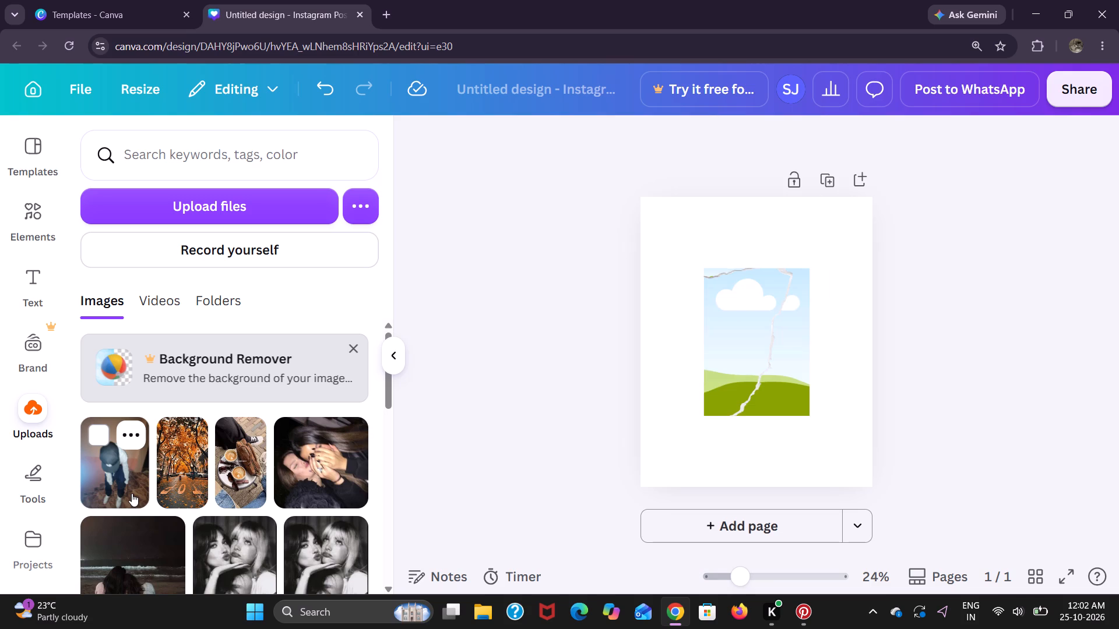
{"action": "left_click_drag", "start_coordinate": [800, 393], "coordinate": [789, 361]}
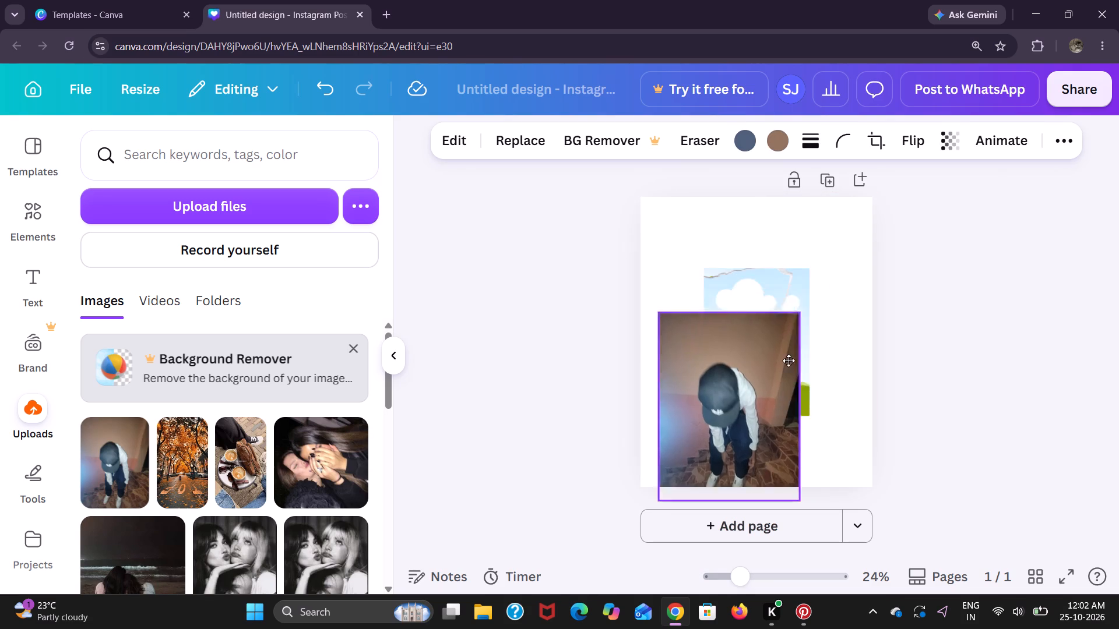
{"action": "left_click_drag", "start_coordinate": [789, 361], "coordinate": [769, 355]}
{"action": "left_click_drag", "start_coordinate": [754, 348], "coordinate": [766, 346]}
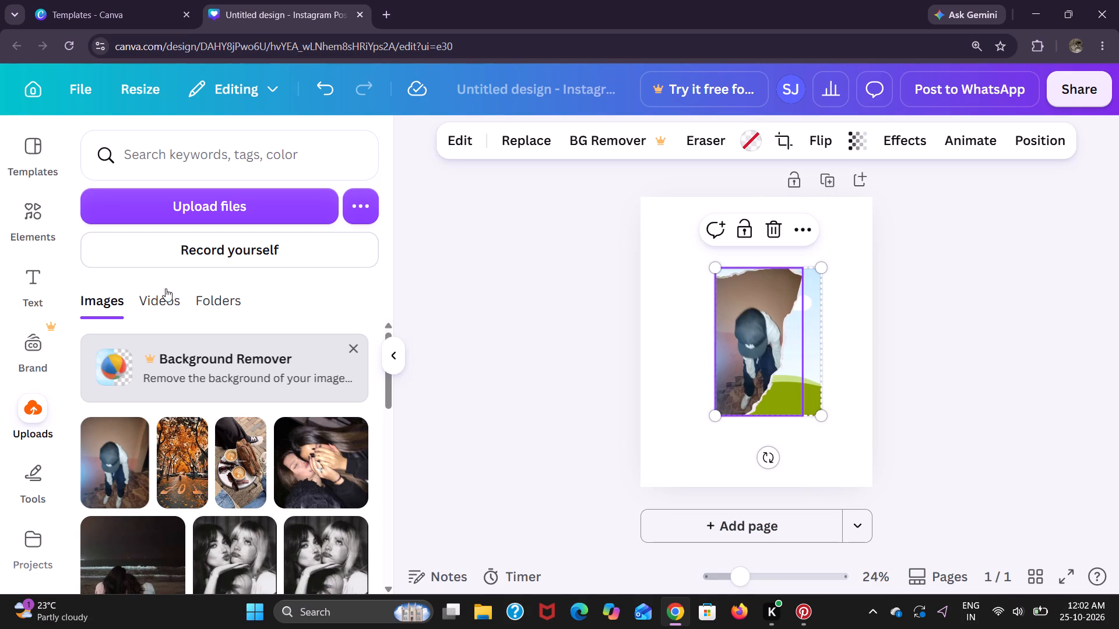
Move the torn-paper frame with the boy's photo toward the lower-left area of the page.
{"action": "left_click", "coordinate": [29, 211]}
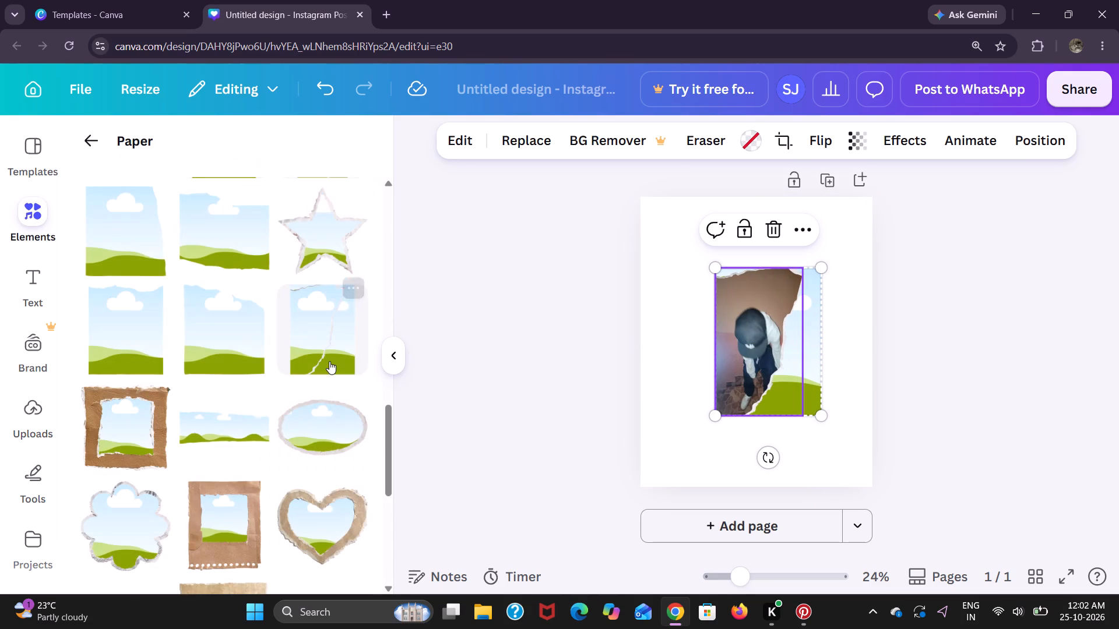
{"action": "left_click_drag", "start_coordinate": [766, 354], "coordinate": [719, 362]}
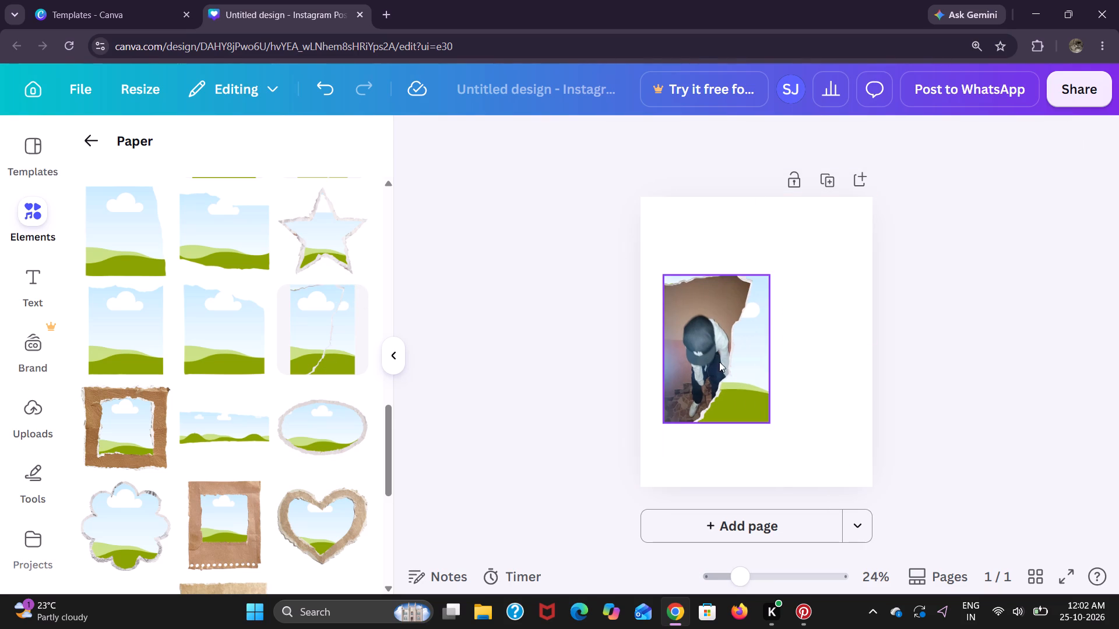
{"action": "left_click_drag", "start_coordinate": [719, 348], "coordinate": [731, 379]}
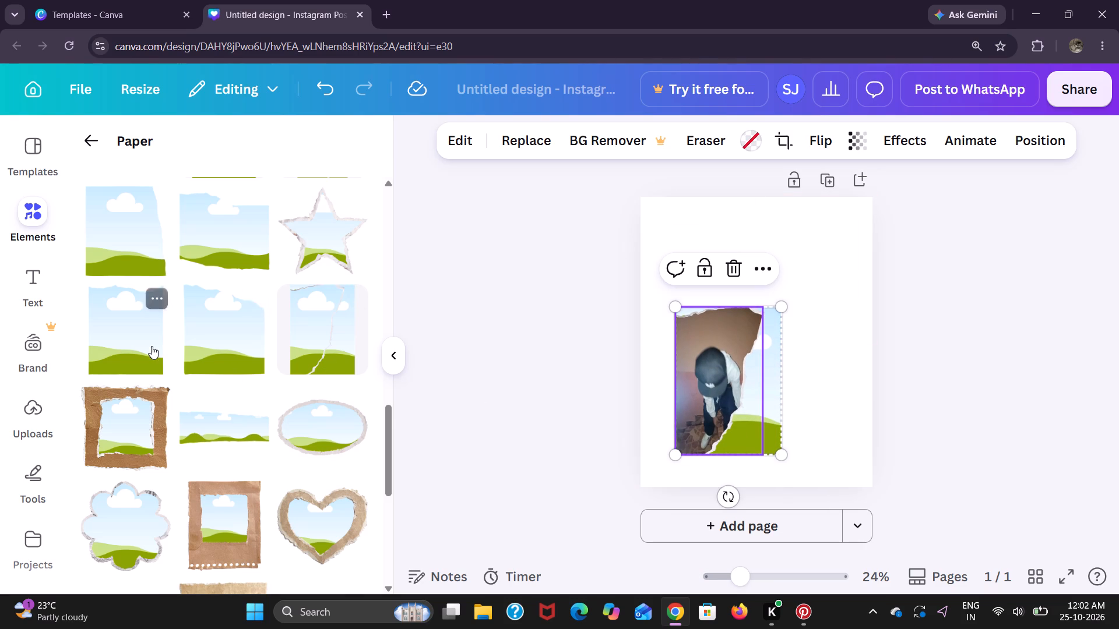
Add the tall portrait Paper frame with rough torn top and bottom edges to the page.
{"action": "scroll", "coordinate": [152, 346], "scroll_direction": "up", "scroll_amount": 15}
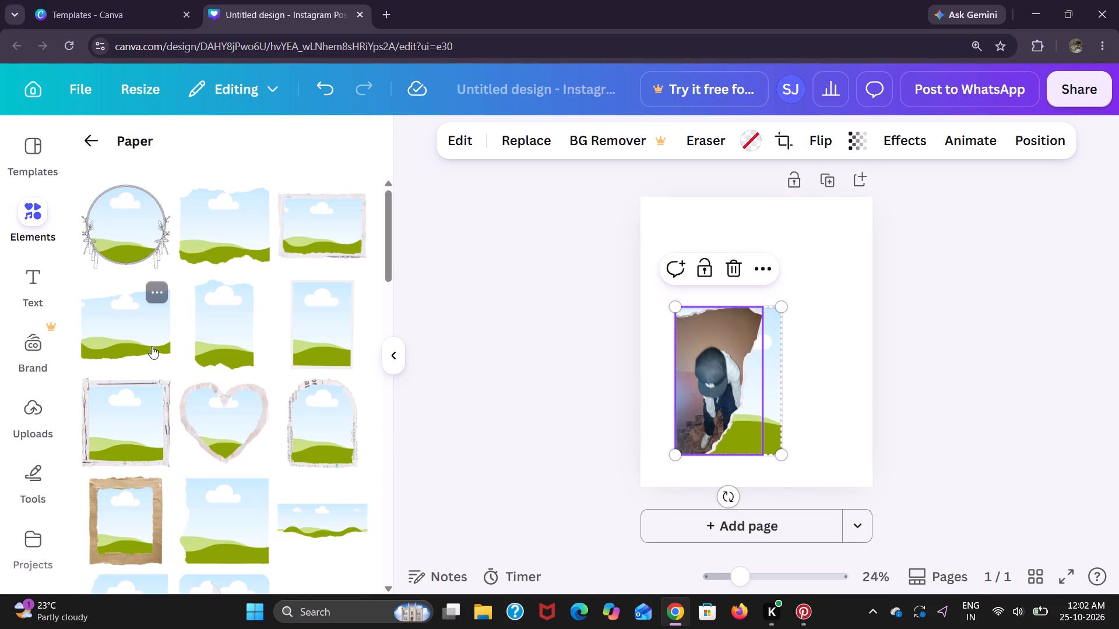
{"action": "left_click", "coordinate": [211, 337]}
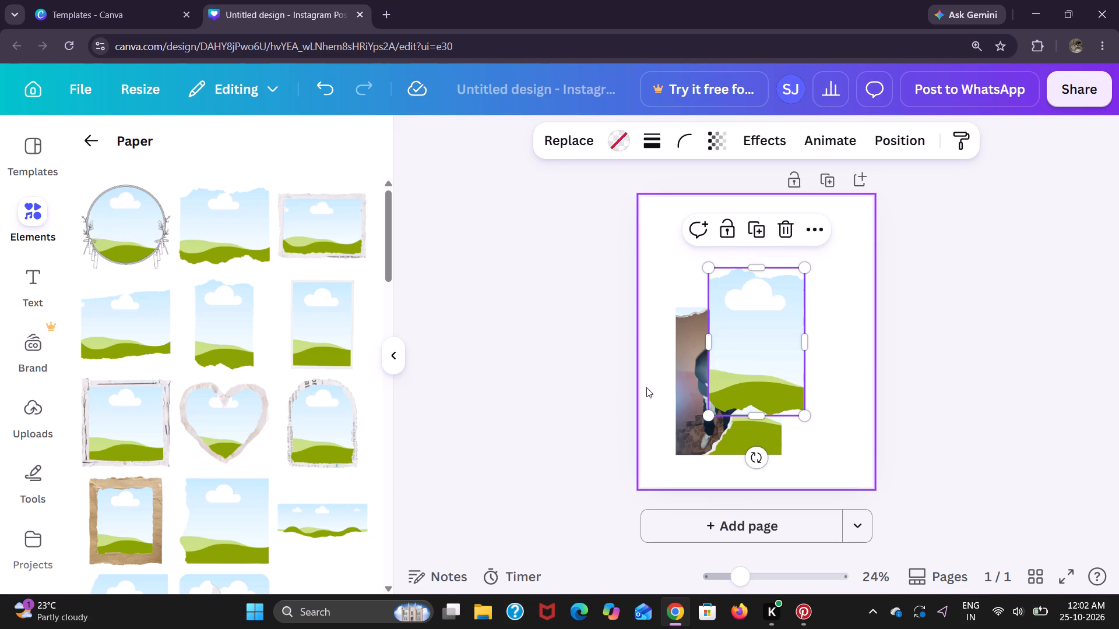
Move the torn-paper frame with the boy's photo down into the page's lower-left corner.
{"action": "left_click_drag", "start_coordinate": [702, 437], "coordinate": [673, 466]}
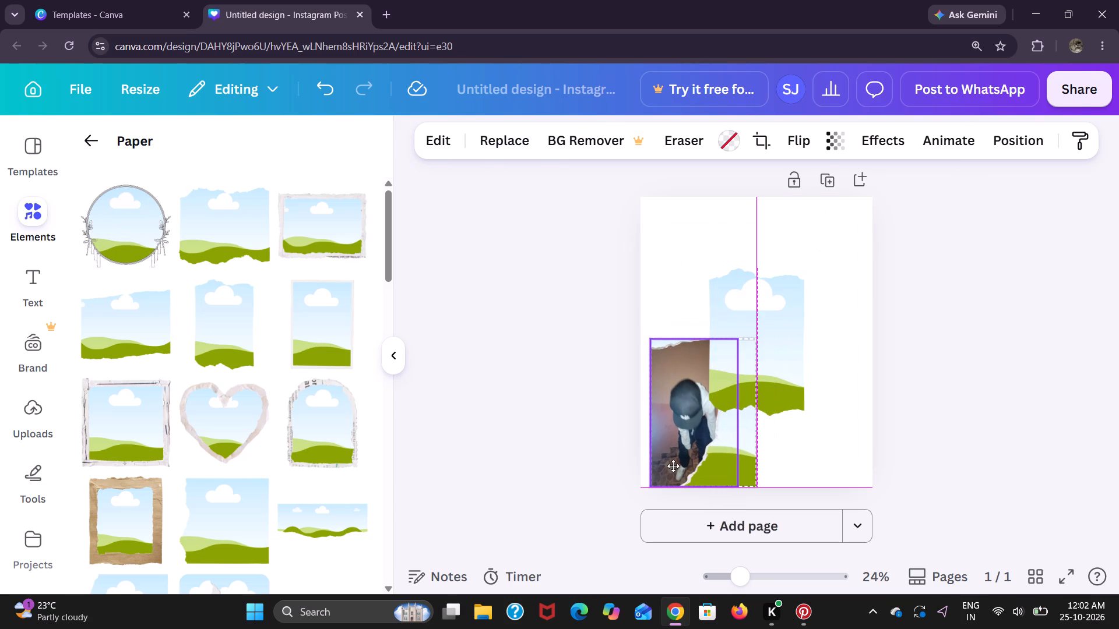
{"action": "left_click_drag", "start_coordinate": [673, 466], "coordinate": [674, 463]}
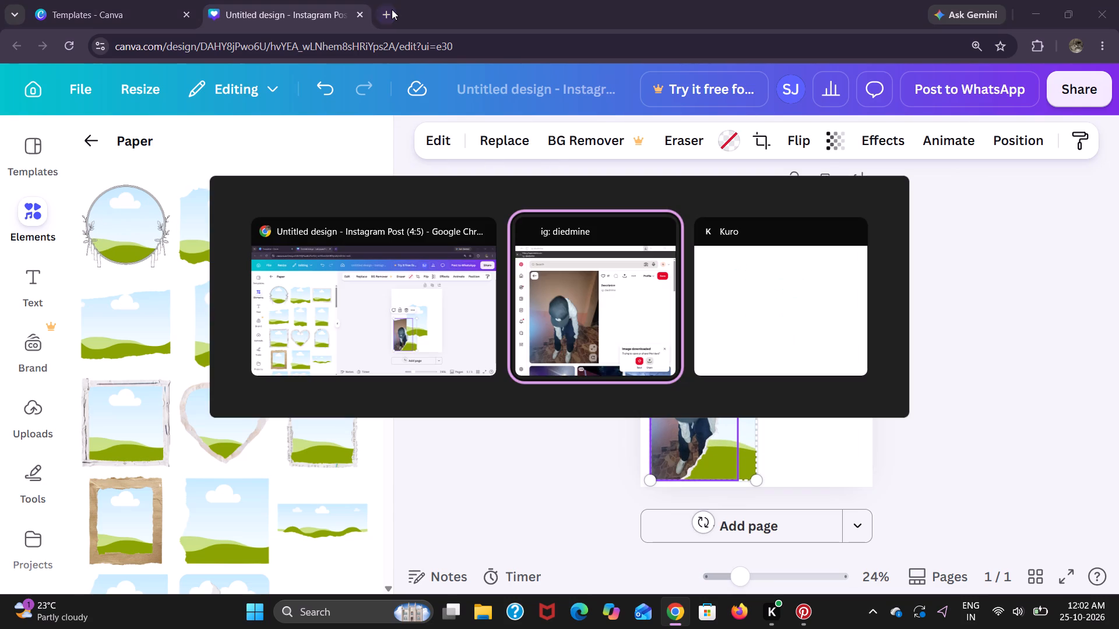
Search Google Images in a new browser tab for "boys asthetic banger photo".
{"action": "left_click", "coordinate": [386, 5]}
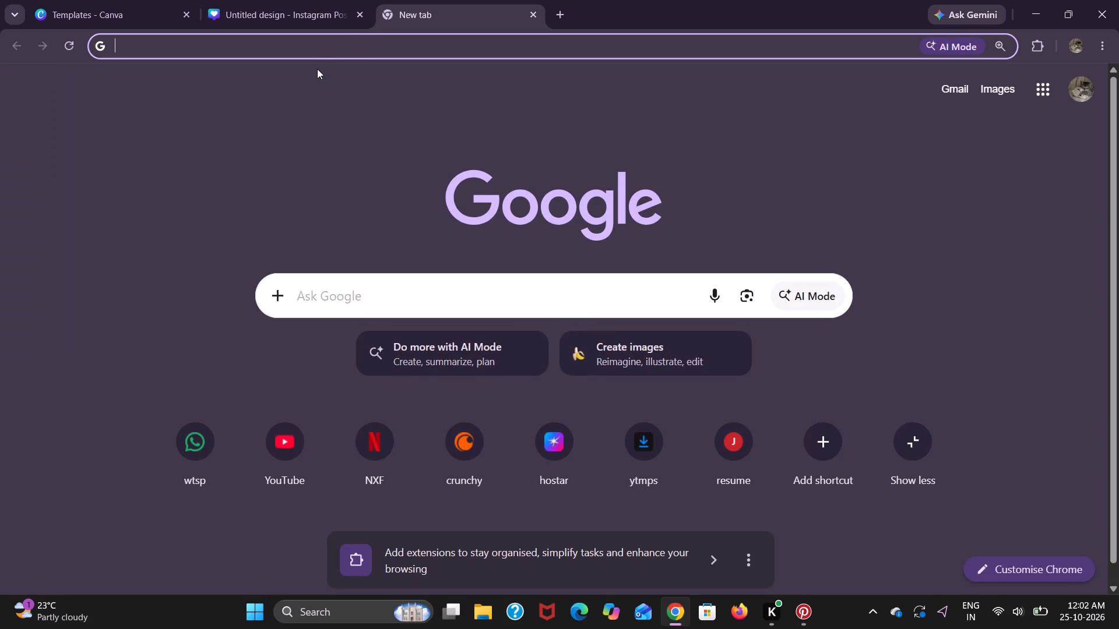
{"action": "type", "text": "boys asthetic banger vi"}
{"action": "key", "text": "BackSpace"}
{"action": "key", "text": "BackSpace"}
{"action": "key", "text": "p"}
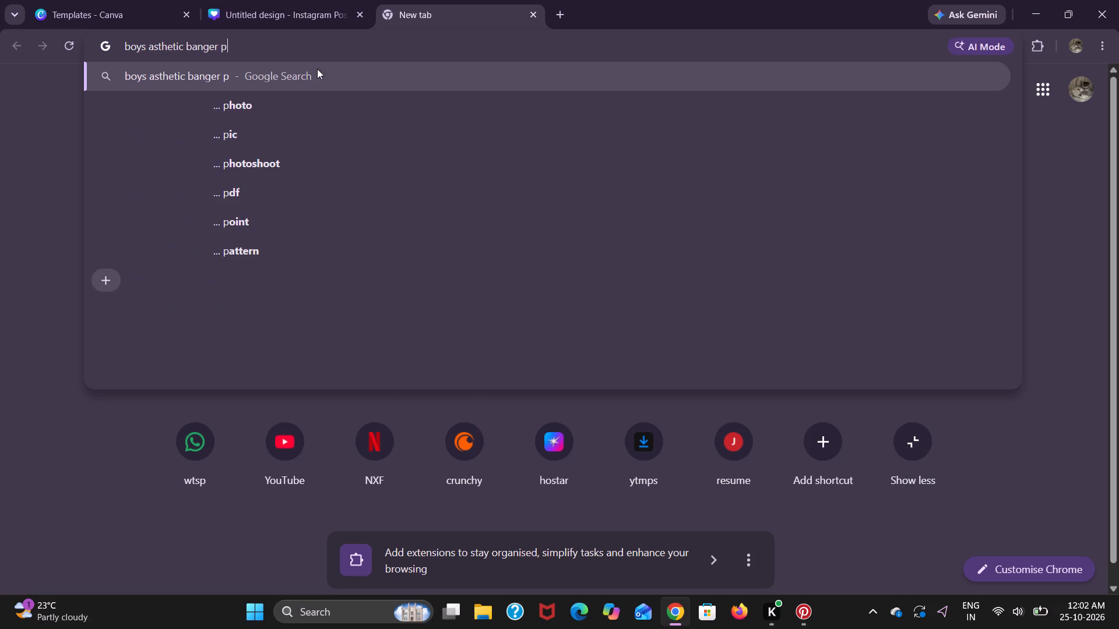
{"action": "type", "text": "hoto"}
{"action": "key", "text": "Return"}
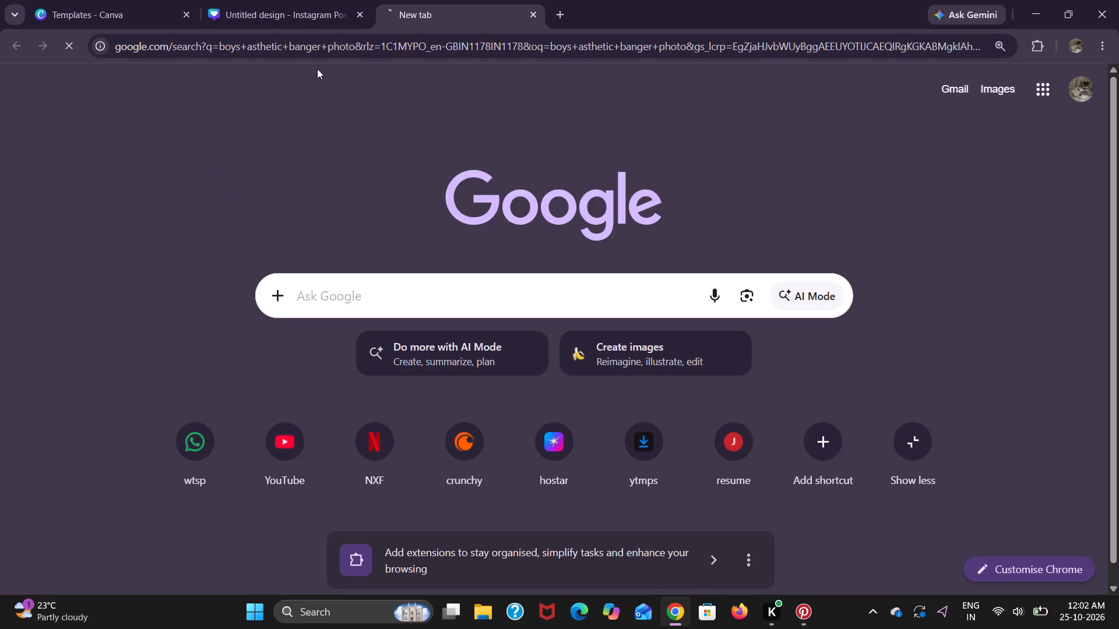
{"action": "scroll", "coordinate": [410, 201], "scroll_direction": "down", "scroll_amount": 1}
{"action": "left_click", "coordinate": [253, 144]}
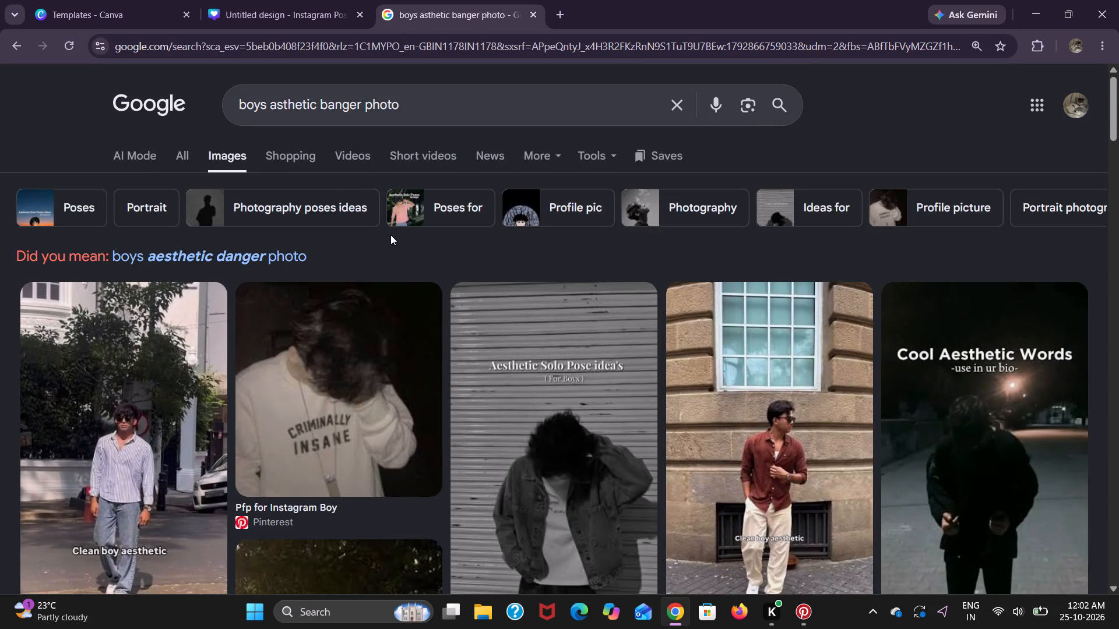
Browse the image results for a dark, moody photo of a boy that suits the collage.
{"action": "scroll", "coordinate": [390, 235], "scroll_direction": "down", "scroll_amount": 8}
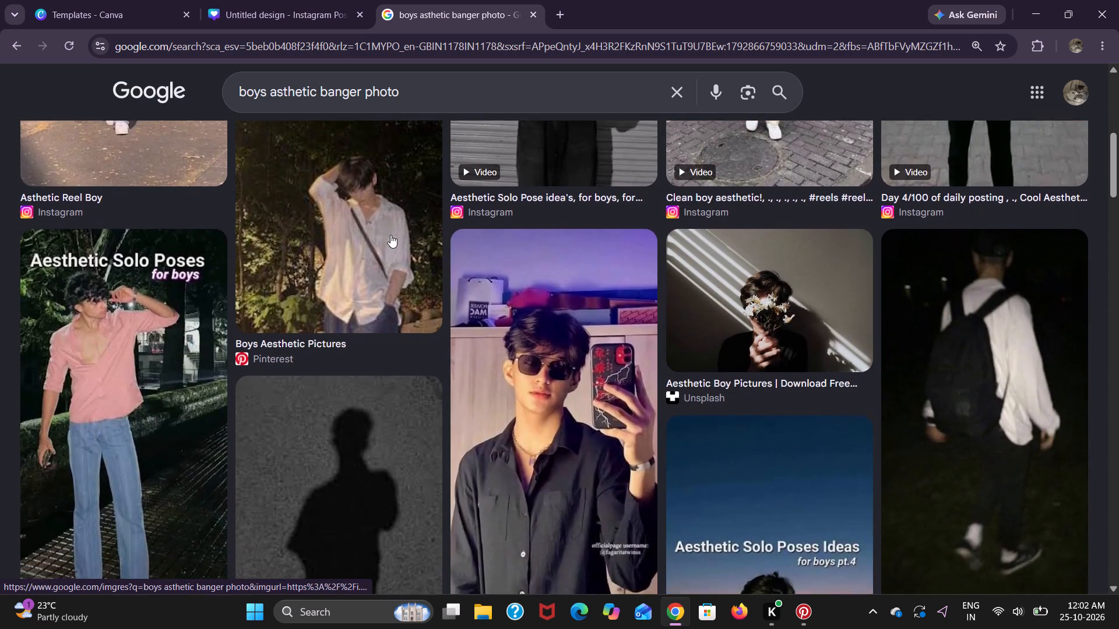
{"action": "scroll", "coordinate": [390, 235], "scroll_direction": "down", "scroll_amount": 9}
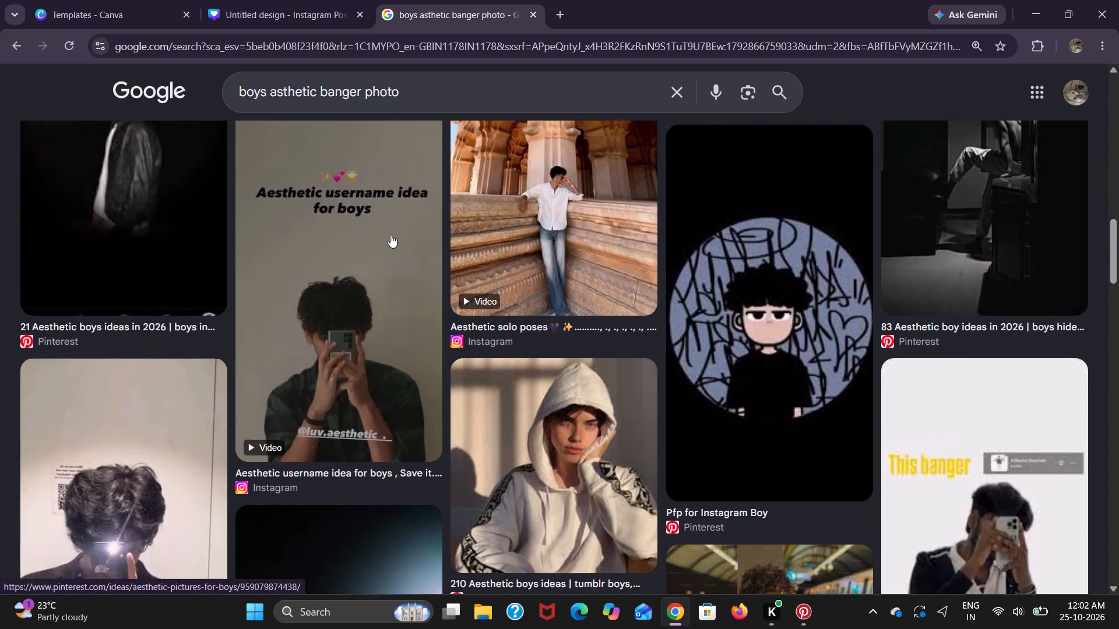
{"action": "scroll", "coordinate": [390, 235], "scroll_direction": "down", "scroll_amount": 4}
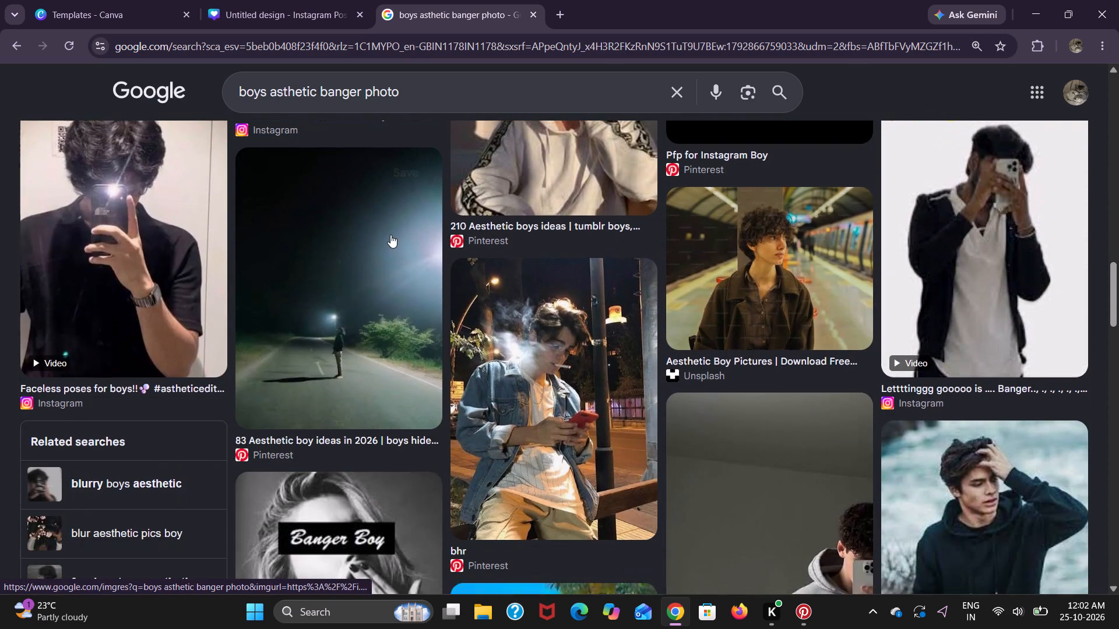
{"action": "scroll", "coordinate": [390, 235], "scroll_direction": "down", "scroll_amount": 7}
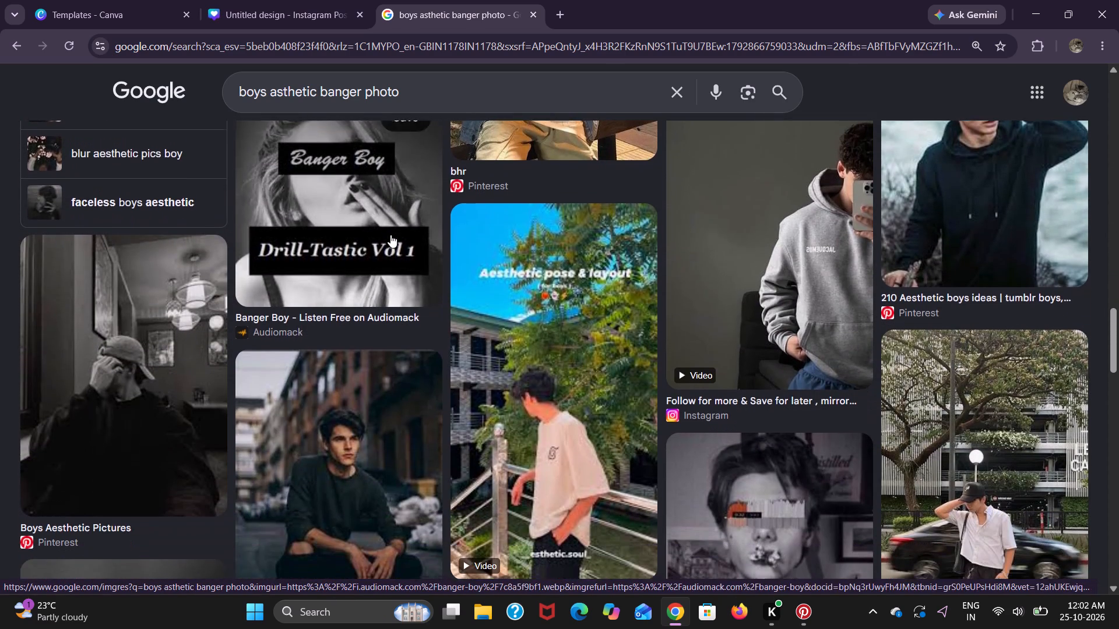
{"action": "scroll", "coordinate": [390, 235], "scroll_direction": "down", "scroll_amount": 6}
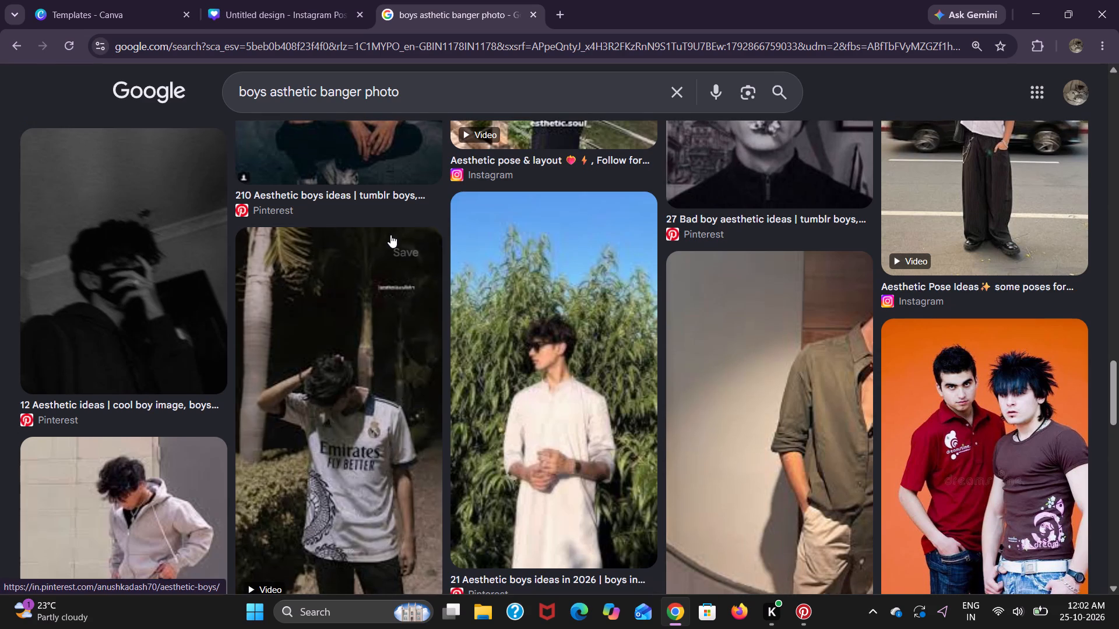
{"action": "scroll", "coordinate": [390, 235], "scroll_direction": "down", "scroll_amount": 6}
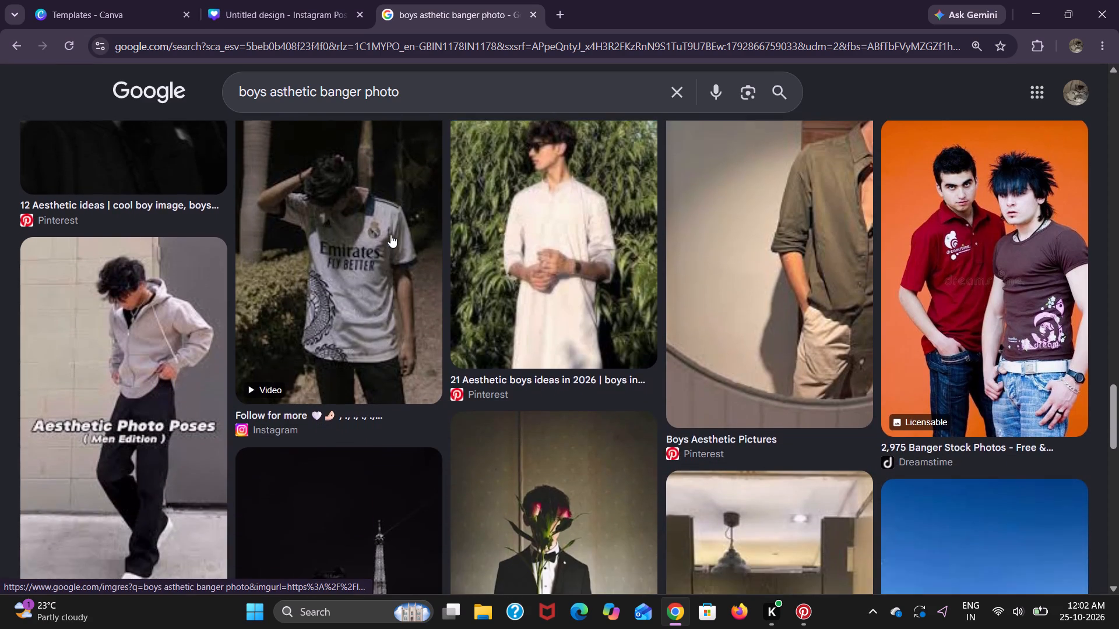
{"action": "scroll", "coordinate": [390, 235], "scroll_direction": "down", "scroll_amount": 6}
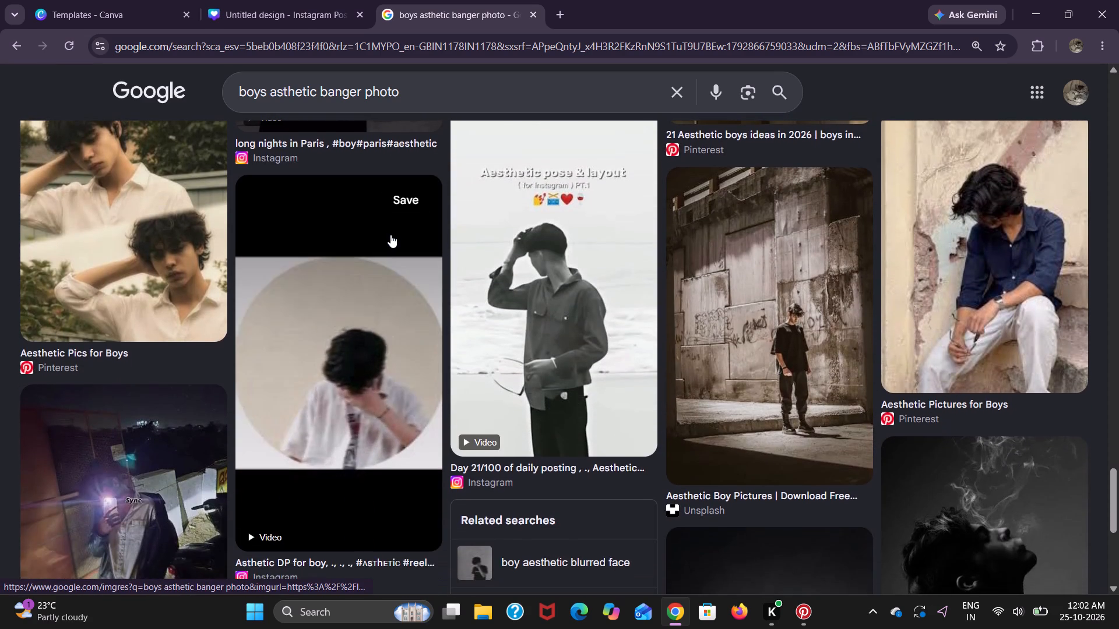
{"action": "scroll", "coordinate": [390, 235], "scroll_direction": "down", "scroll_amount": 5}
{"action": "scroll", "coordinate": [390, 235], "scroll_direction": "right", "scroll_amount": 1}
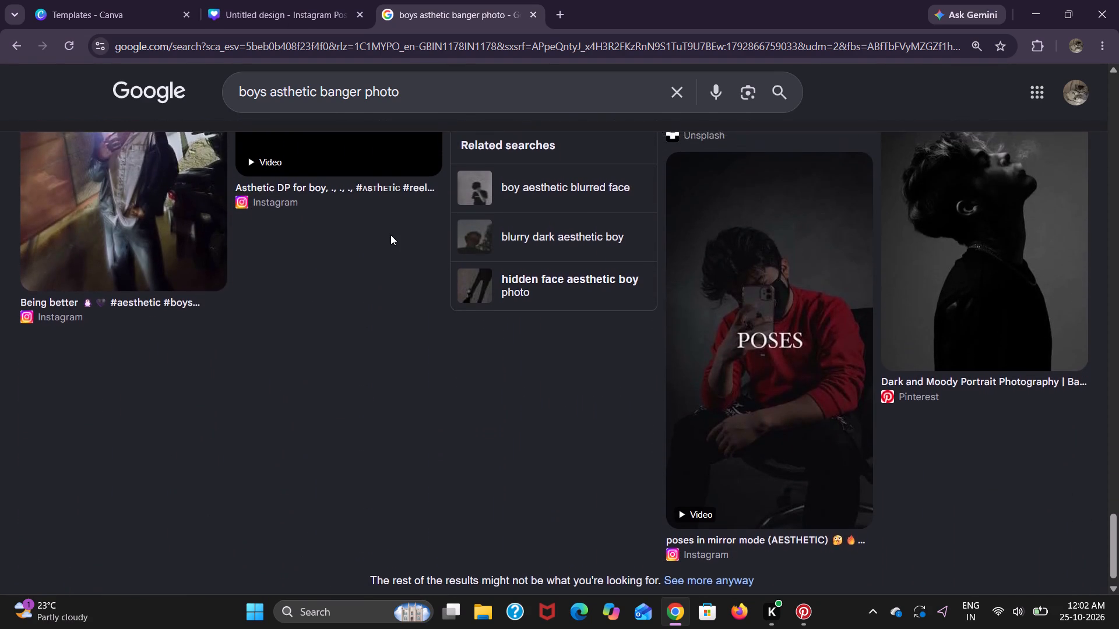
{"action": "scroll", "coordinate": [390, 235], "scroll_direction": "right", "scroll_amount": 1}
Bring the dark profile photo of the boy exhaling smoke into the Canva design and fill the torn frame's empty right half.
{"action": "left_click_drag", "start_coordinate": [946, 238], "coordinate": [309, 32]}
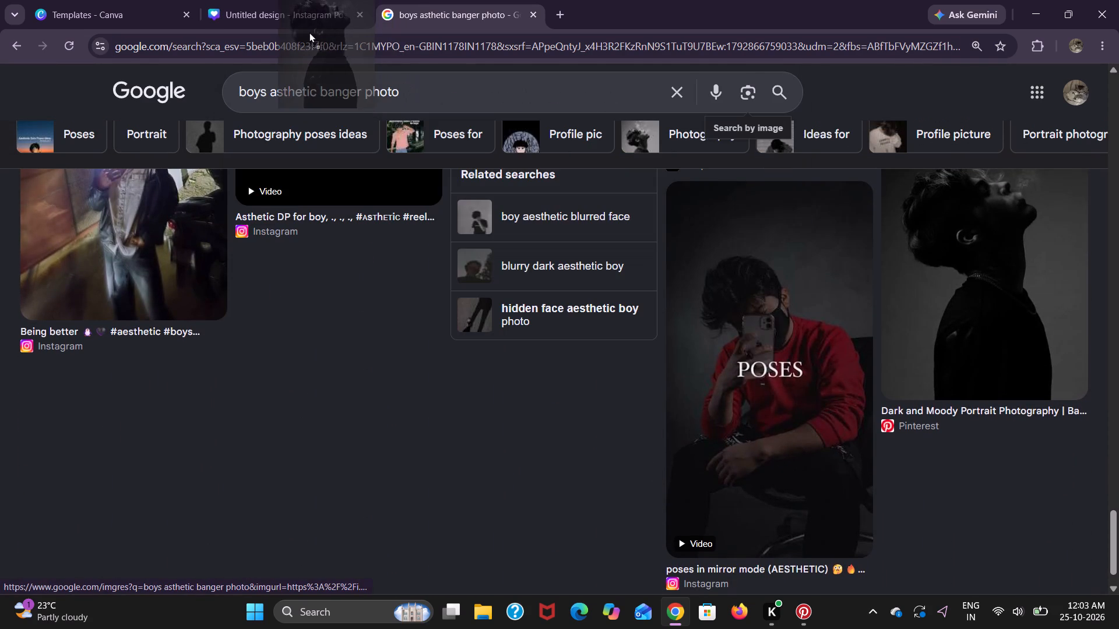
{"action": "left_click_drag", "start_coordinate": [309, 32], "coordinate": [741, 433]}
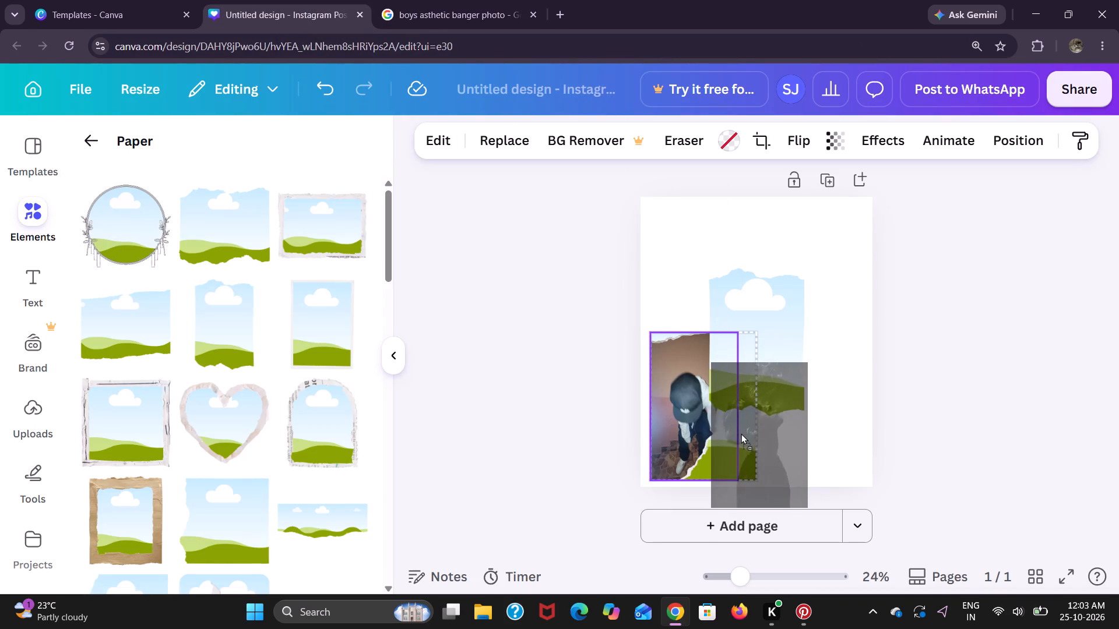
{"action": "left_click_drag", "start_coordinate": [741, 433], "coordinate": [770, 442]}
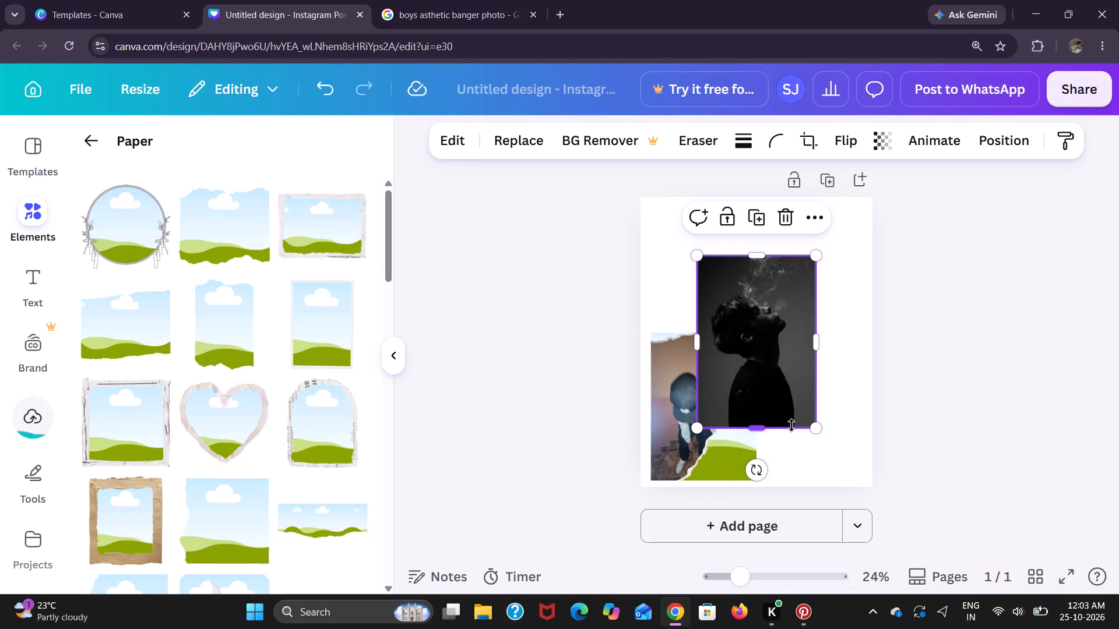
{"action": "left_click_drag", "start_coordinate": [783, 412], "coordinate": [745, 451]}
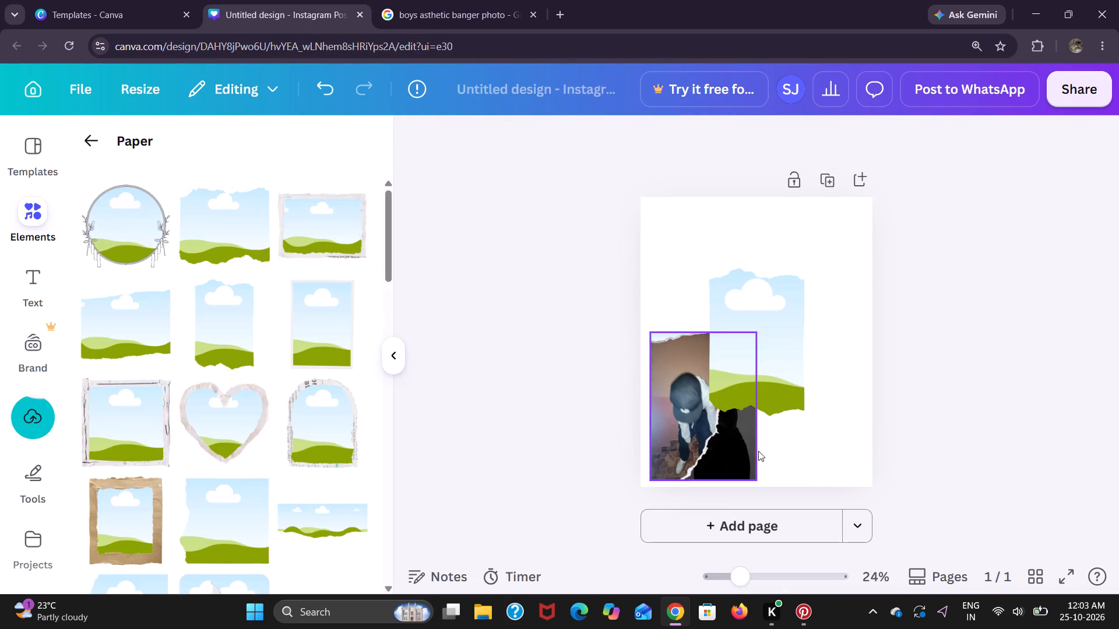
Enlarge the empty portrait paper frame to over half the page's width and position it in the page's upper-right area.
{"action": "left_click_drag", "start_coordinate": [769, 382], "coordinate": [749, 356]}
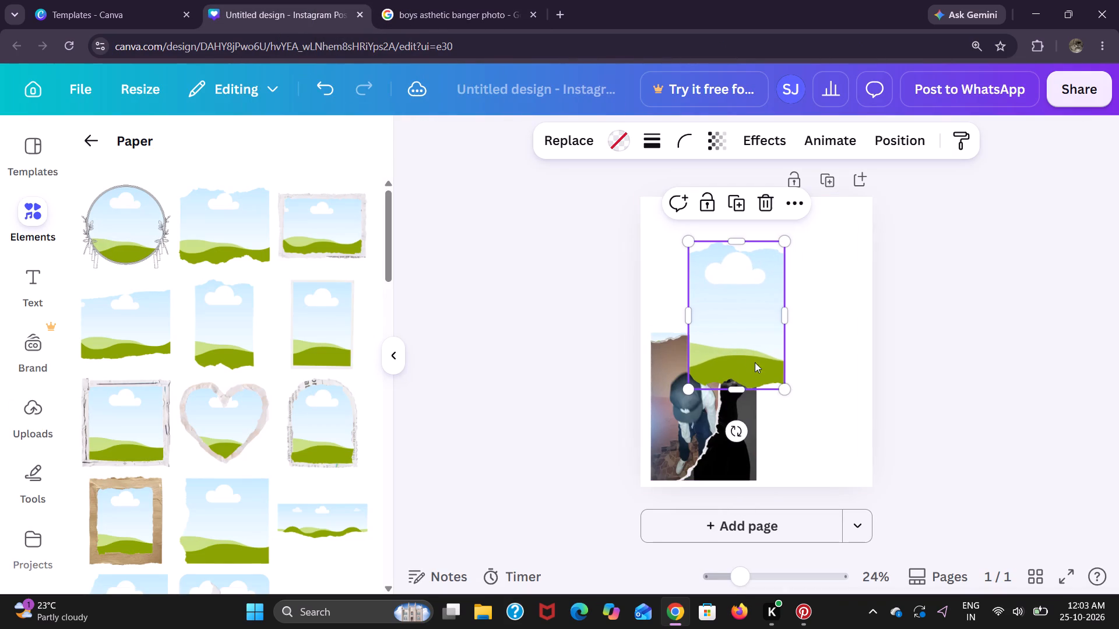
{"action": "left_click_drag", "start_coordinate": [785, 388], "coordinate": [855, 441]}
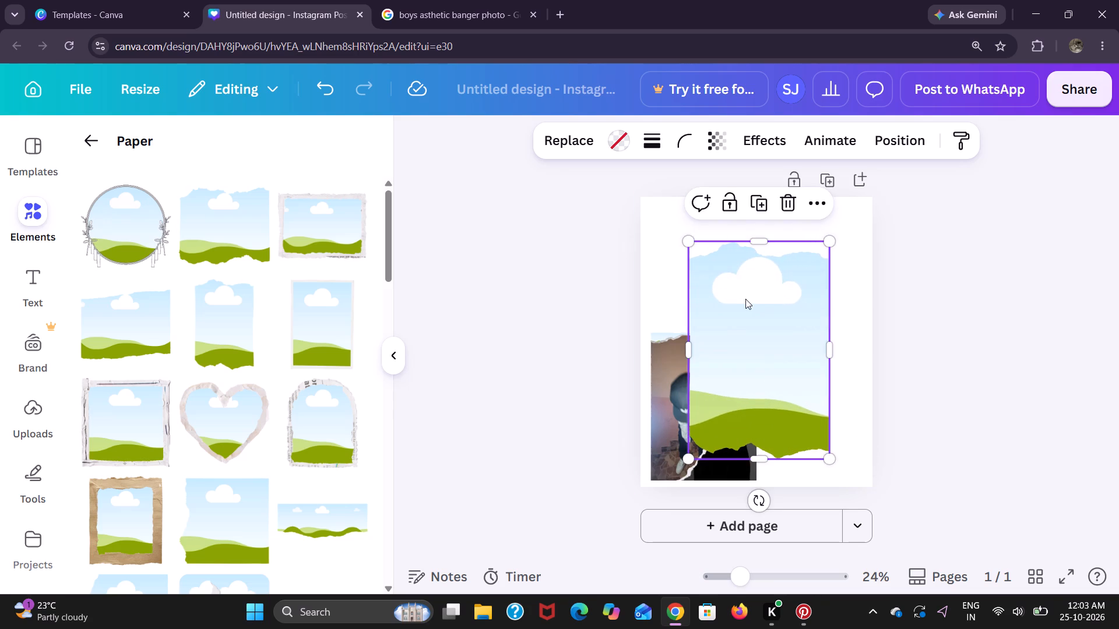
{"action": "left_click_drag", "start_coordinate": [745, 299], "coordinate": [765, 262]}
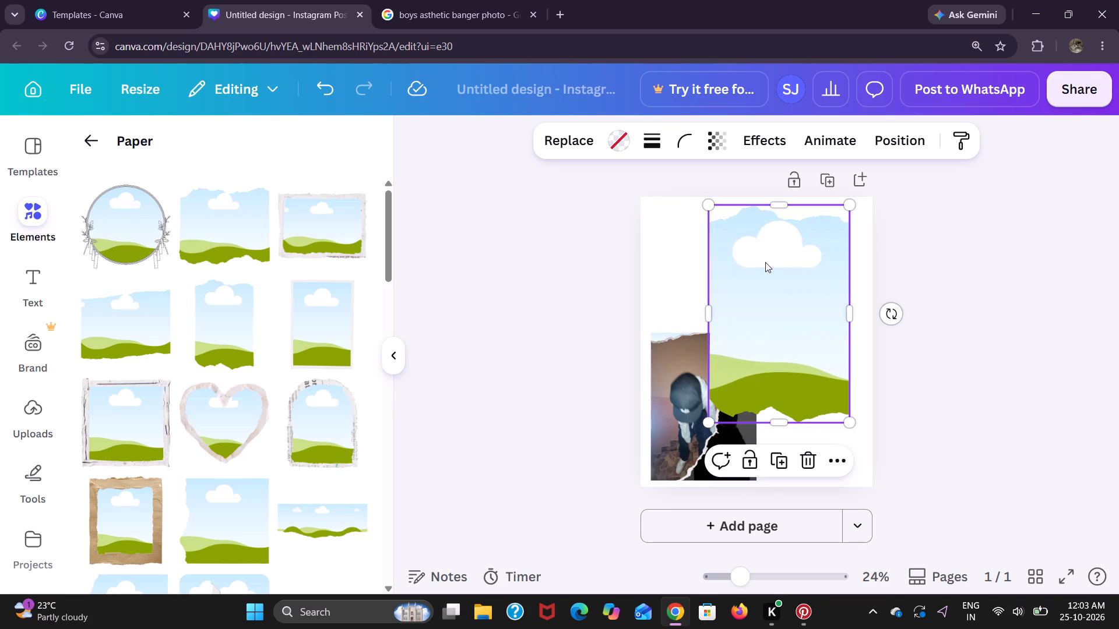
{"action": "left_click", "coordinate": [777, 252]}
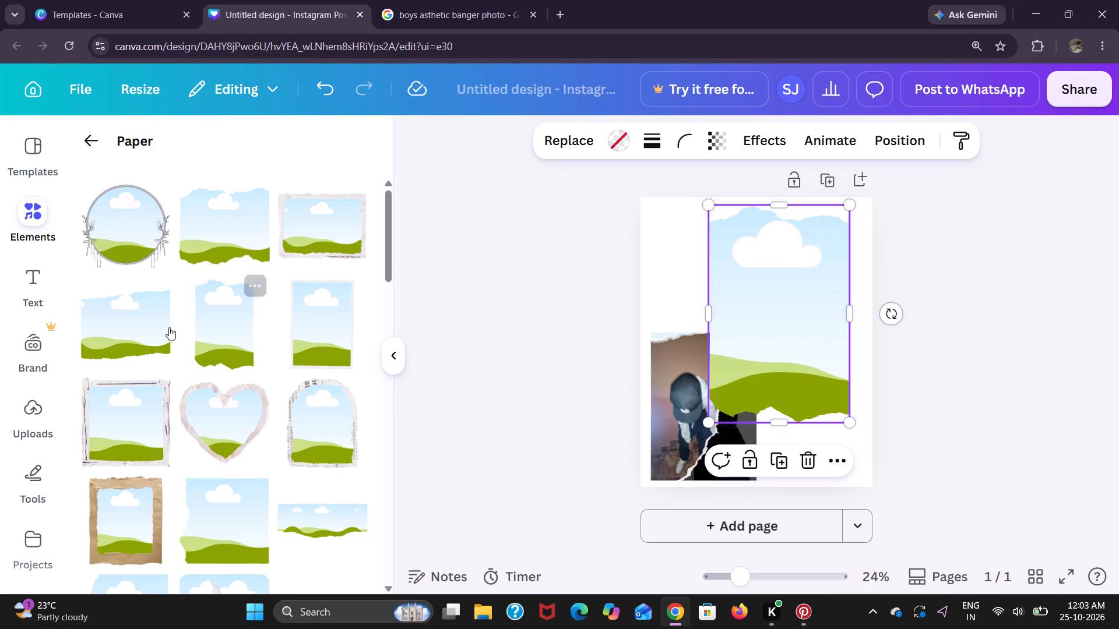
Search the Frames collection for "sheer paper".
{"action": "left_click", "coordinate": [92, 137]}
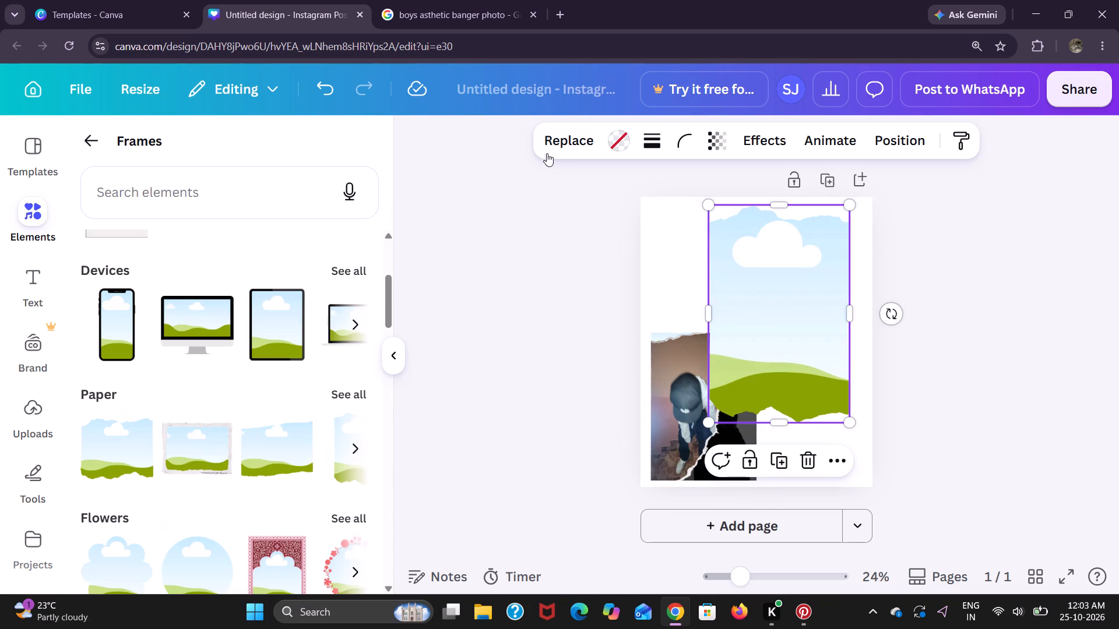
{"action": "left_click", "coordinate": [136, 201]}
{"action": "type", "text": "sheer paper"}
{"action": "key", "text": "Return"}
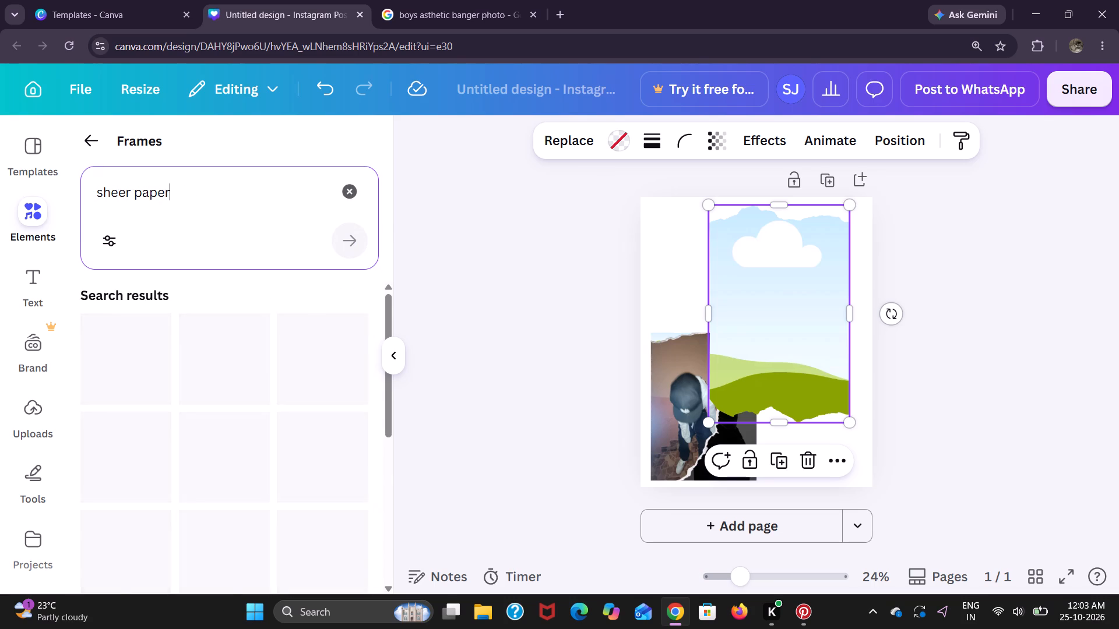
{"action": "scroll", "coordinate": [244, 394], "scroll_direction": "down", "scroll_amount": 1}
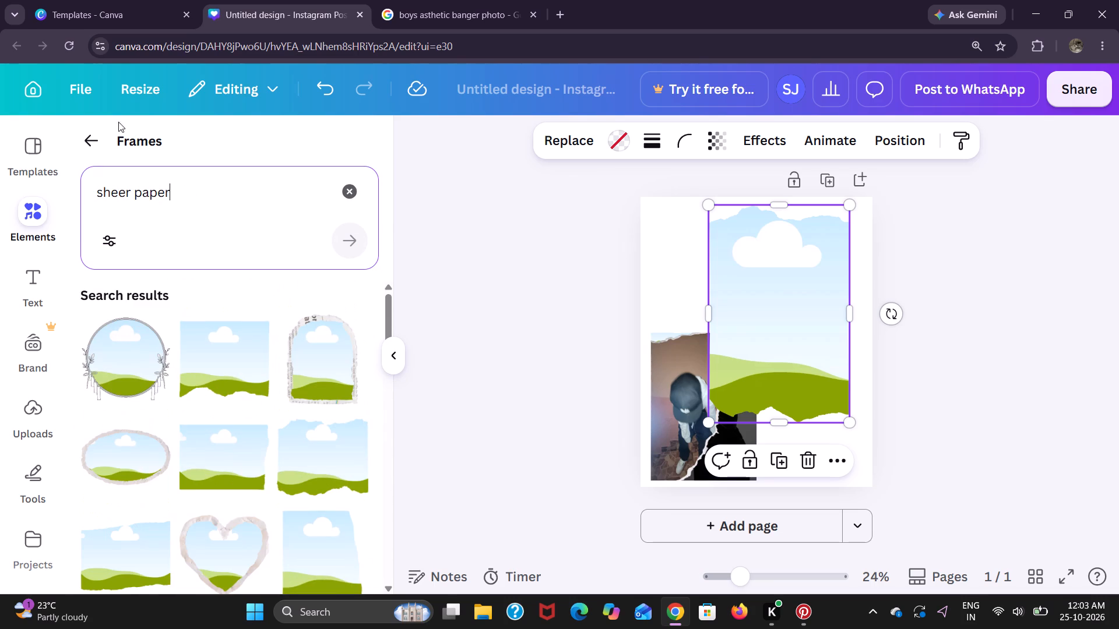
Search across all elements, instead of only frames, for "sheer paper".
{"action": "left_click", "coordinate": [89, 138]}
{"action": "left_click", "coordinate": [185, 141]}
{"action": "type", "text": "sh"}
{"action": "left_click", "coordinate": [182, 151]}
{"action": "type", "text": "she"}
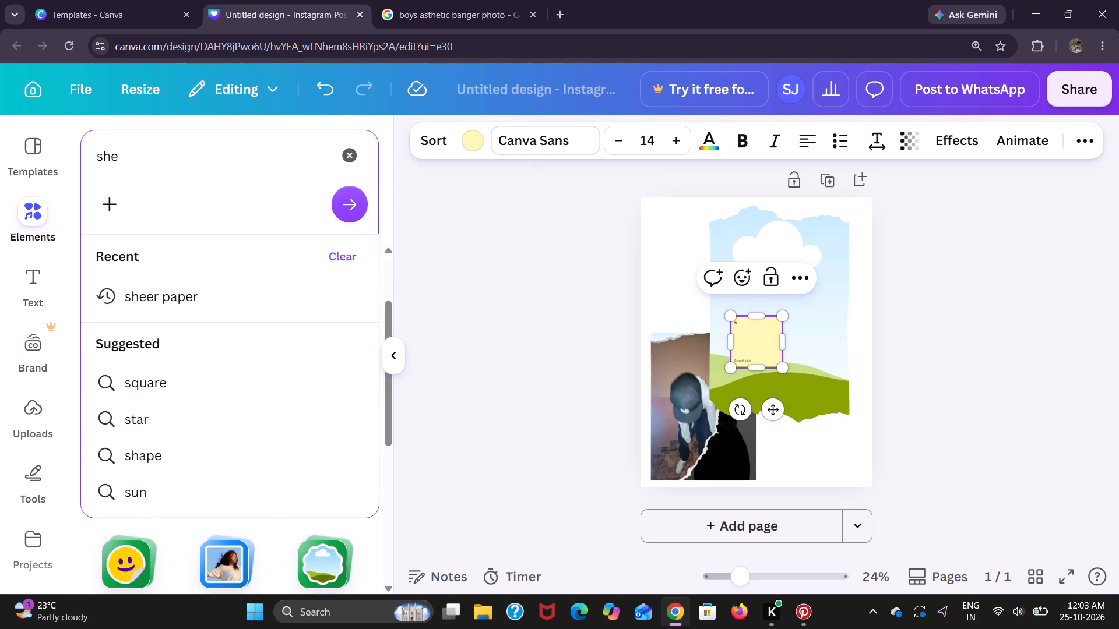
{"action": "key", "text": "Down"}
{"action": "key", "text": "Return"}
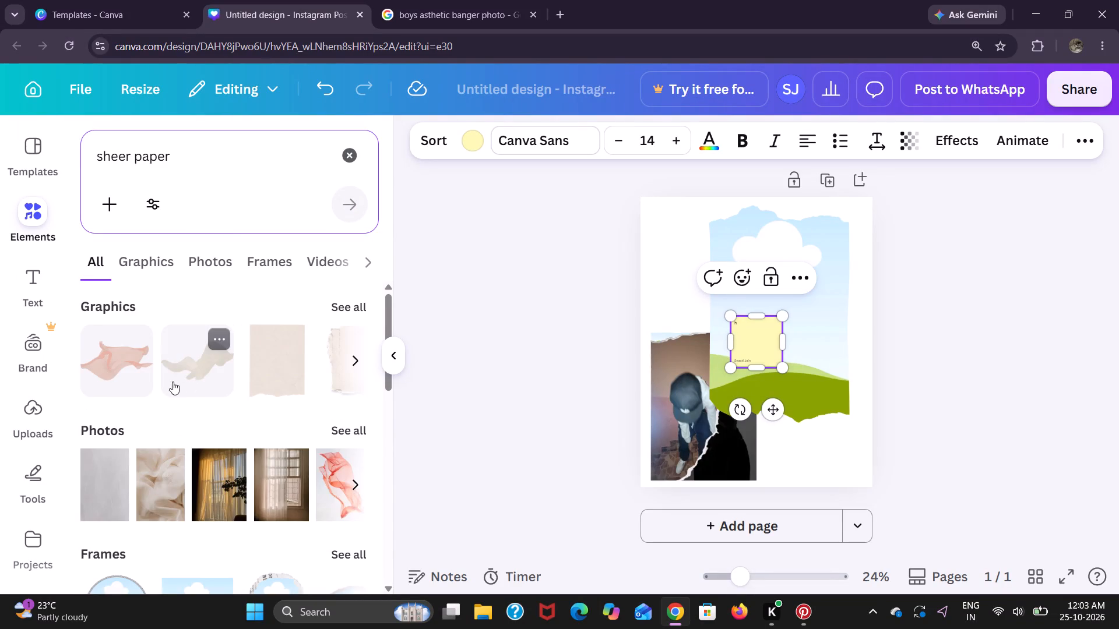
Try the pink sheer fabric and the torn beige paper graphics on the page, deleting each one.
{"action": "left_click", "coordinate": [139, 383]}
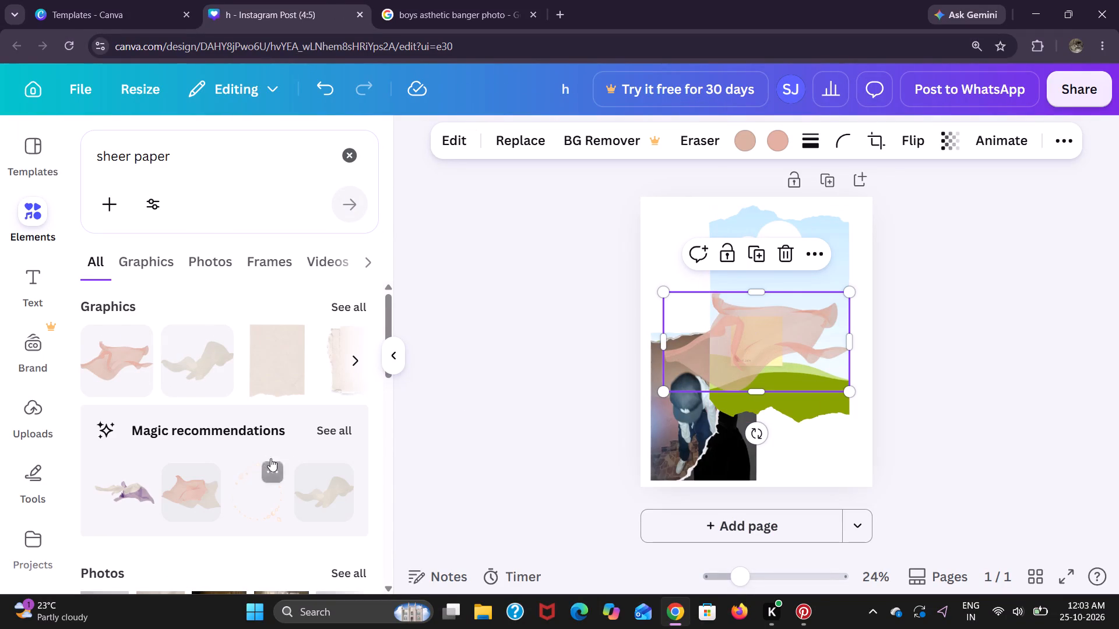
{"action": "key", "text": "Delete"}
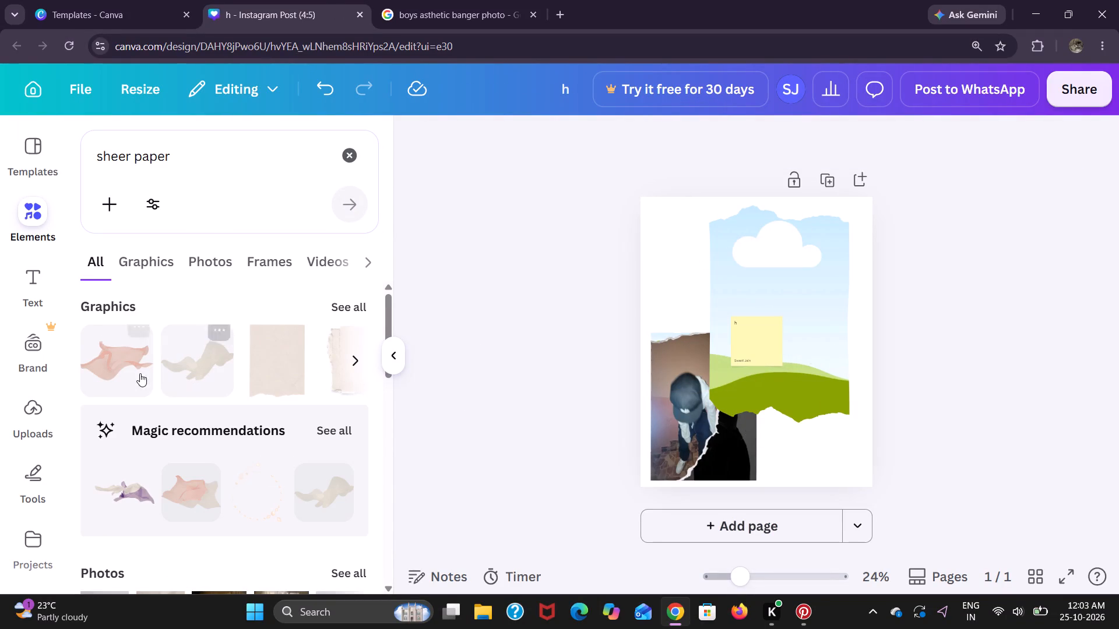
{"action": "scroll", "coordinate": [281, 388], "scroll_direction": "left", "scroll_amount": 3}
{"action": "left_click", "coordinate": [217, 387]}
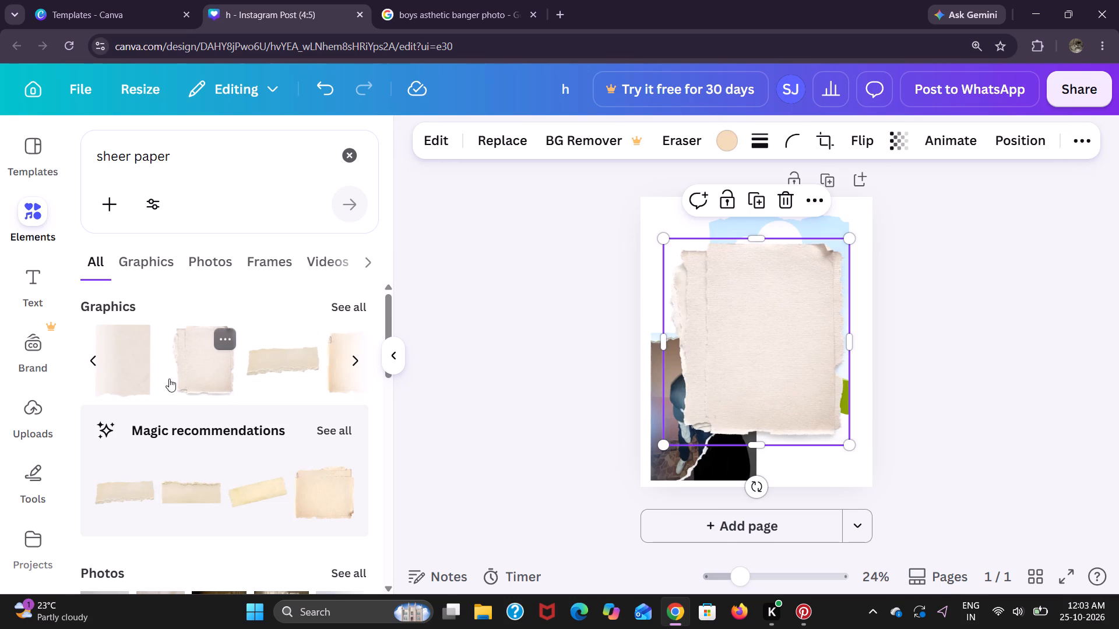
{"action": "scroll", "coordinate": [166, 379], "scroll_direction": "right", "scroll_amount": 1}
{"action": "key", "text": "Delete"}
Add the beige sheer fabric graphic and enlarge it beyond the page's width, across the middle of the collage.
{"action": "scroll", "coordinate": [166, 379], "scroll_direction": "right", "scroll_amount": 2}
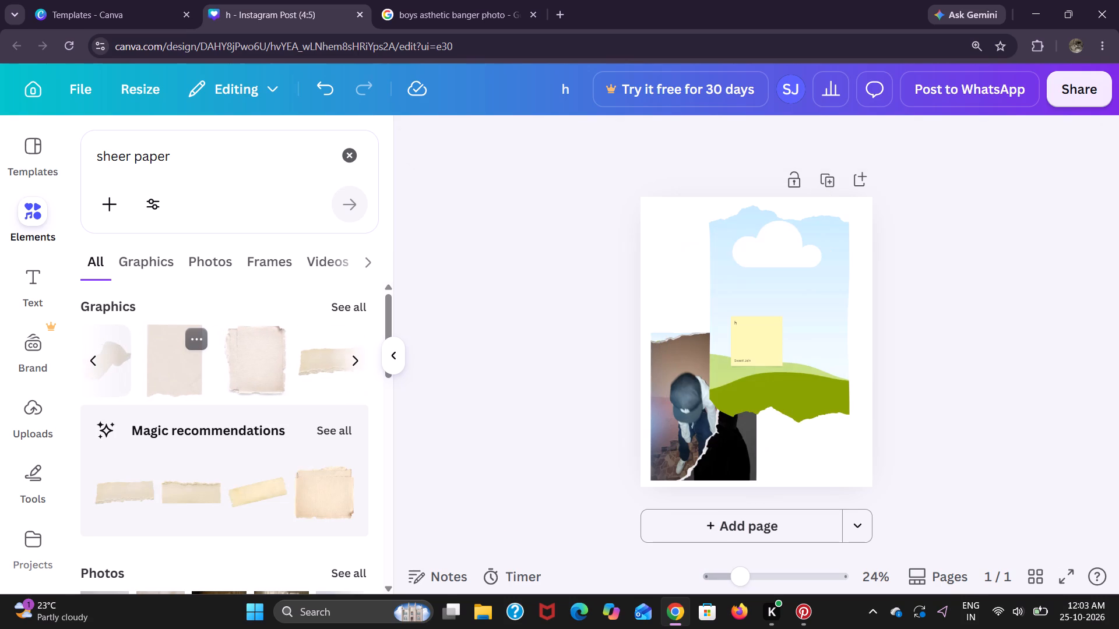
{"action": "scroll", "coordinate": [166, 379], "scroll_direction": "right", "scroll_amount": 2}
{"action": "left_click", "coordinate": [215, 388]}
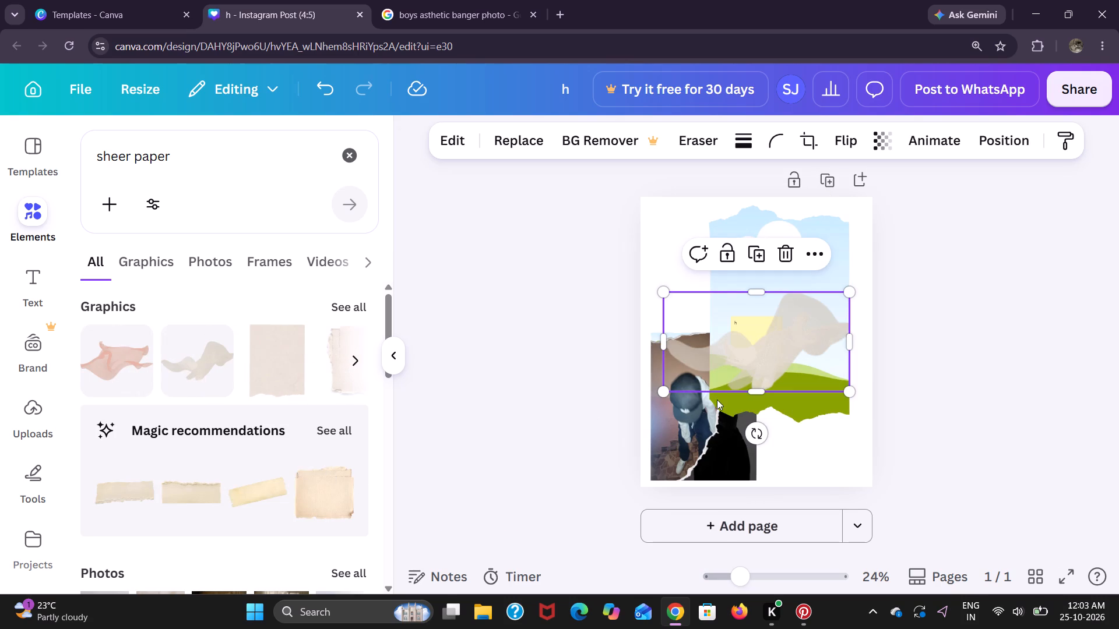
{"action": "left_click_drag", "start_coordinate": [661, 295], "coordinate": [635, 268]}
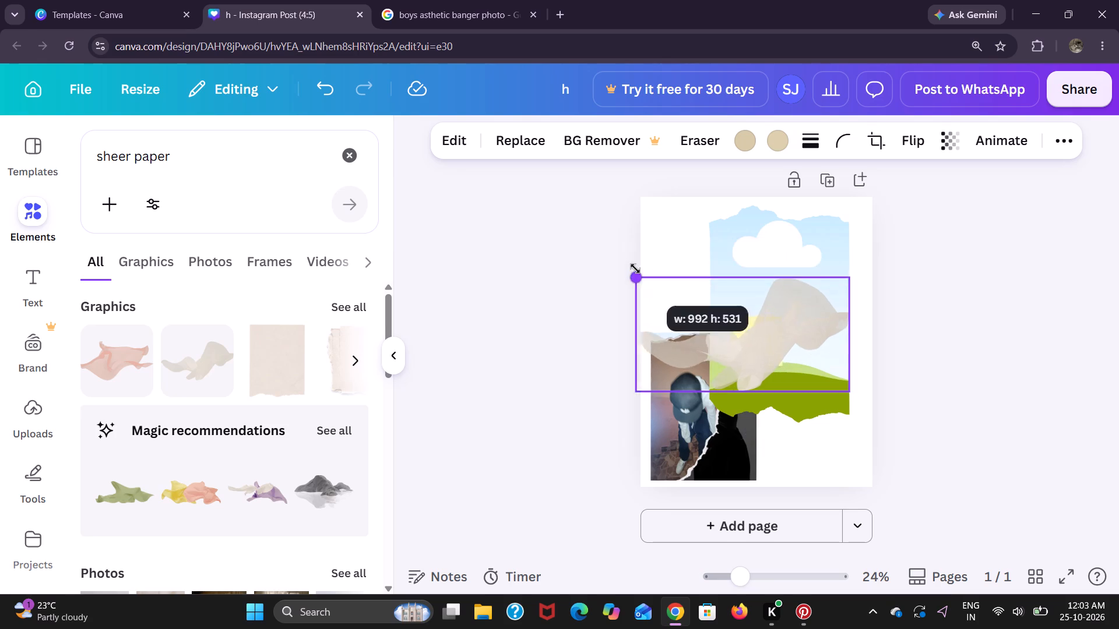
{"action": "left_click_drag", "start_coordinate": [635, 268], "coordinate": [621, 255]}
{"action": "left_click_drag", "start_coordinate": [850, 395], "coordinate": [893, 444]}
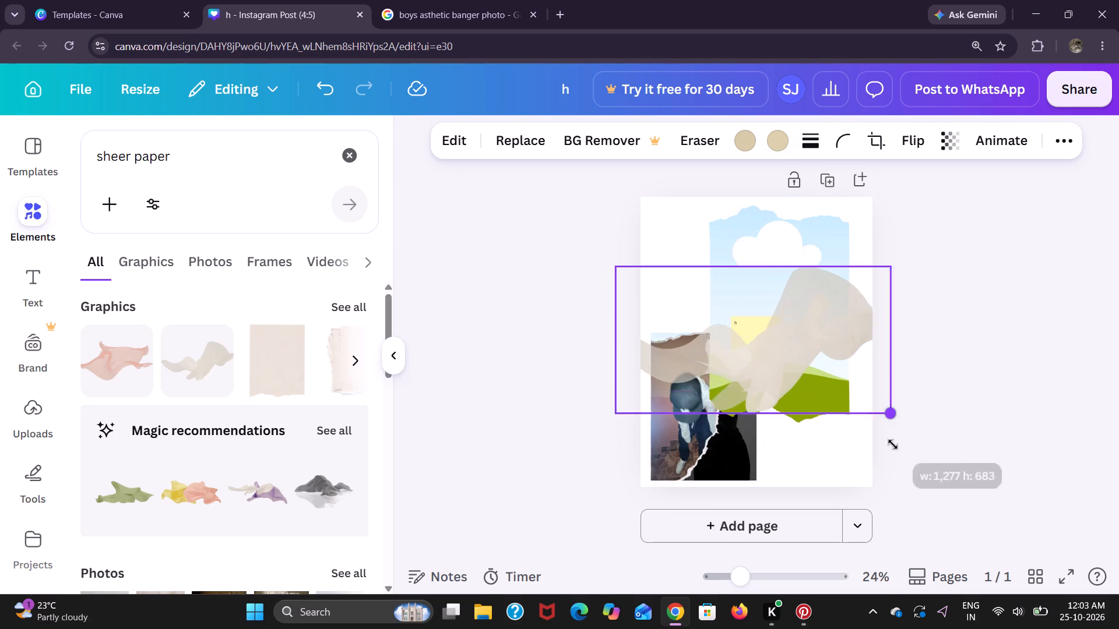
{"action": "left_click_drag", "start_coordinate": [893, 444], "coordinate": [902, 454]}
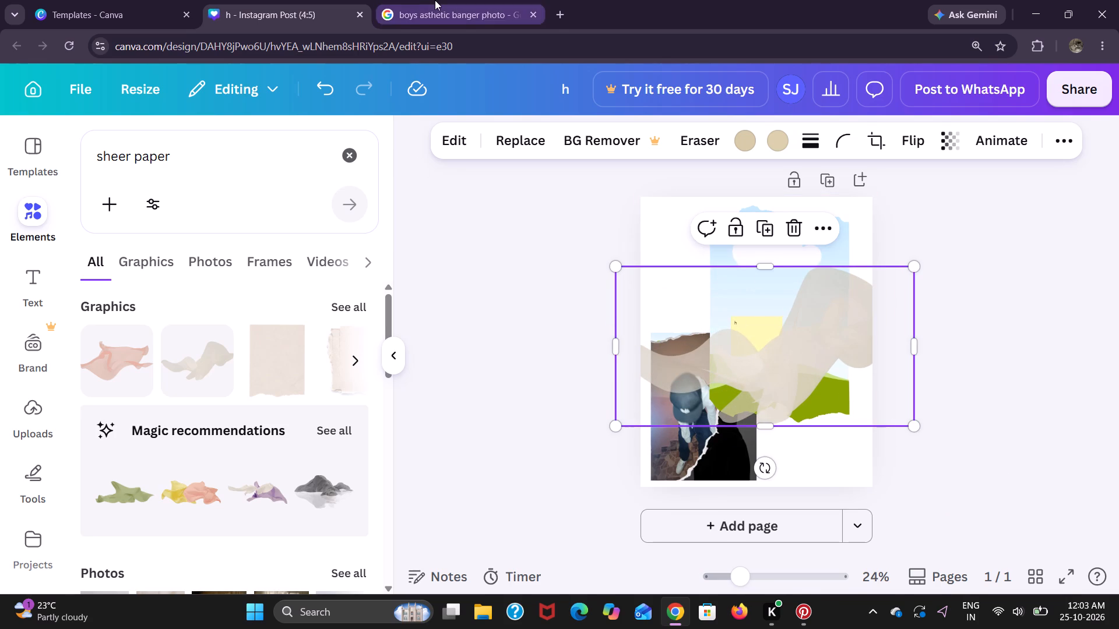
Switch to the Google Images results, search for "man banger photo" and browse the images.
{"action": "left_click_drag", "start_coordinate": [435, 0], "coordinate": [430, 0]}
{"action": "scroll", "coordinate": [360, 215], "scroll_direction": "down", "scroll_amount": 4}
{"action": "scroll", "coordinate": [360, 215], "scroll_direction": "up", "scroll_amount": 2}
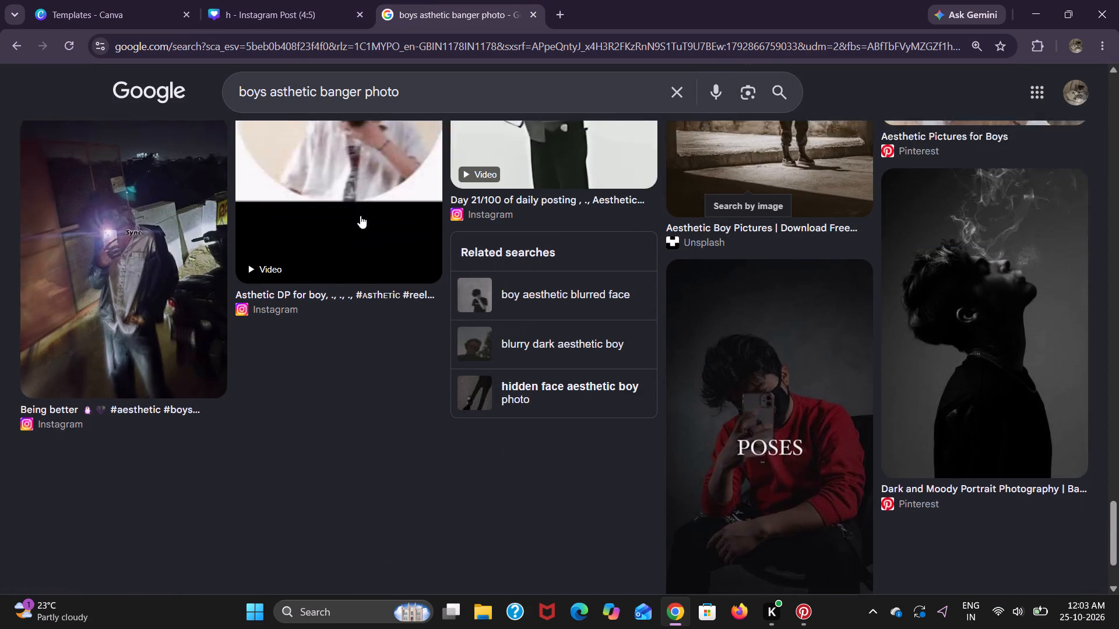
{"action": "scroll", "coordinate": [360, 215], "scroll_direction": "up", "scroll_amount": 1}
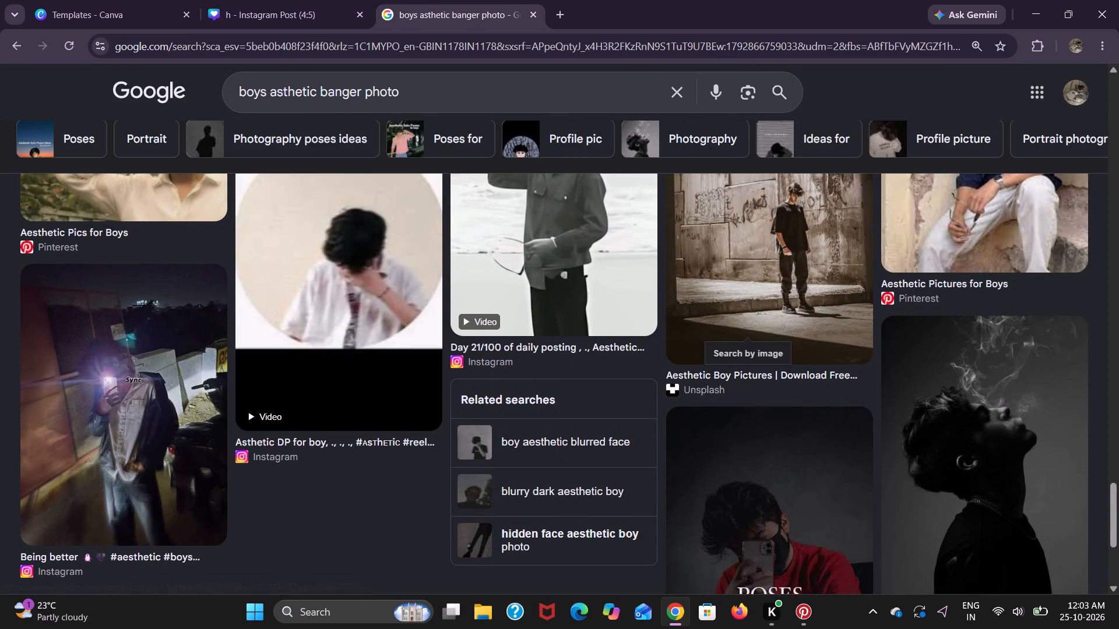
{"action": "double_click", "coordinate": [305, 87]}
{"action": "left_click", "coordinate": [305, 87]}
{"action": "key", "text": "BackSpace"}
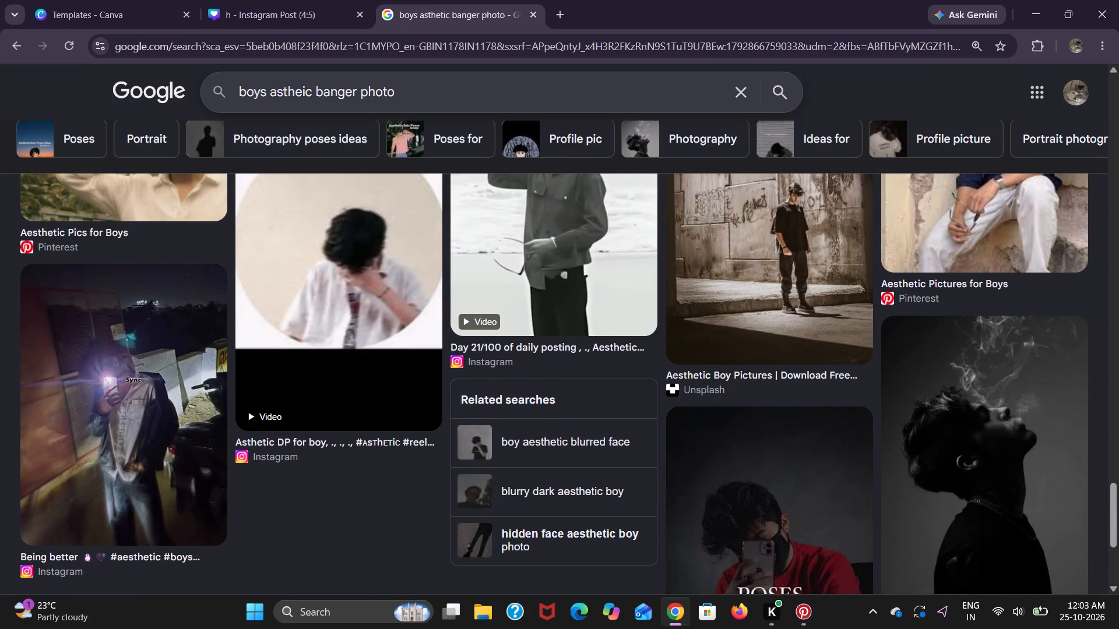
{"action": "key", "text": "BackSpace"}
{"action": "key", "text": "BackSpace"}
{"action": "key", "text": "BackSpace"}
{"action": "key", "text": "BackSpace"}
{"action": "key", "text": "BackSpace"}
{"action": "key", "text": "BackSpace"}
{"action": "key", "text": "BackSpace"}
{"action": "key", "text": "BackSpace"}
{"action": "key", "text": "BackSpace"}
{"action": "key", "text": "BackSpace"}
{"action": "key", "text": "BackSpace"}
{"action": "key", "text": "BackSpace"}
{"action": "key", "text": "BackSpace"}
{"action": "key", "text": "BackSpace"}
{"action": "key", "text": "BackSpace"}
{"action": "key", "text": "BackSpace"}
{"action": "key", "text": "BackSpace"}
{"action": "key", "text": "BackSpace"}
{"action": "key", "text": "BackSpace"}
{"action": "key", "text": "BackSpace"}
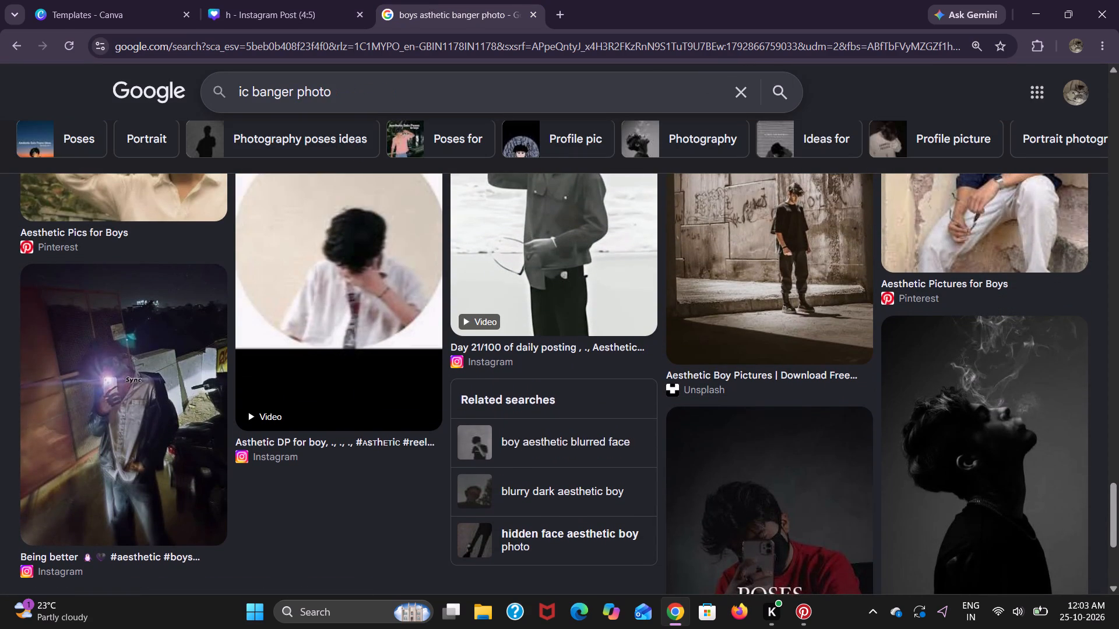
{"action": "key", "text": "Delete"}
{"action": "key", "text": "Delete"}
{"action": "type", "text": "man"}
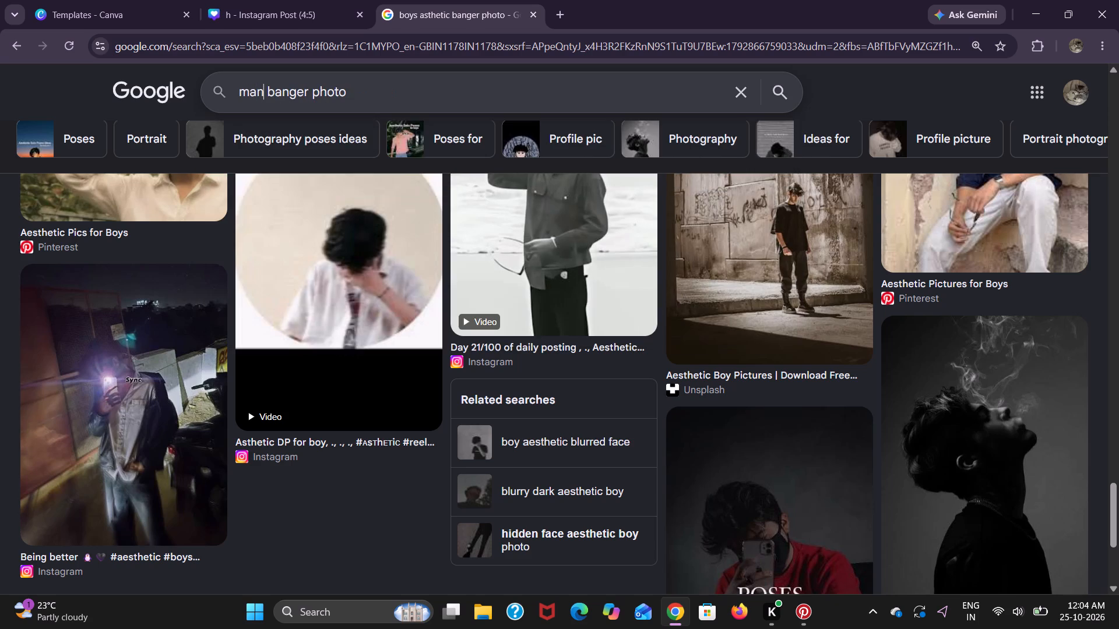
{"action": "key", "text": "Return"}
{"action": "scroll", "coordinate": [363, 288], "scroll_direction": "down", "scroll_amount": 2}
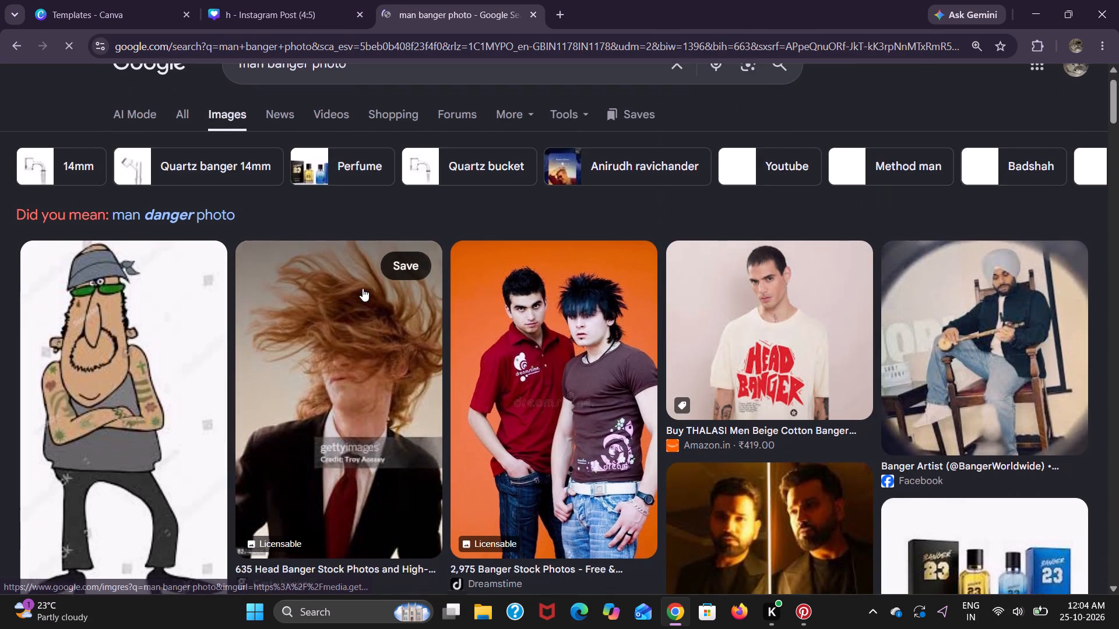
{"action": "scroll", "coordinate": [363, 288], "scroll_direction": "down", "scroll_amount": 9}
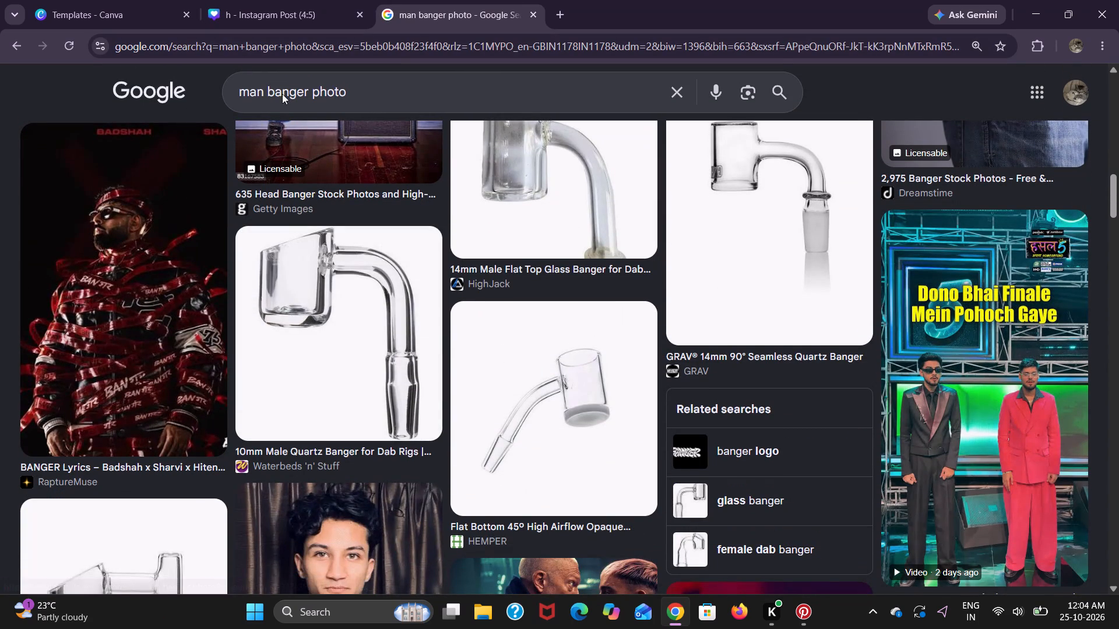
Replace "banger" with "american" in the image search and browse the images of men.
{"action": "double_click", "coordinate": [282, 94]}
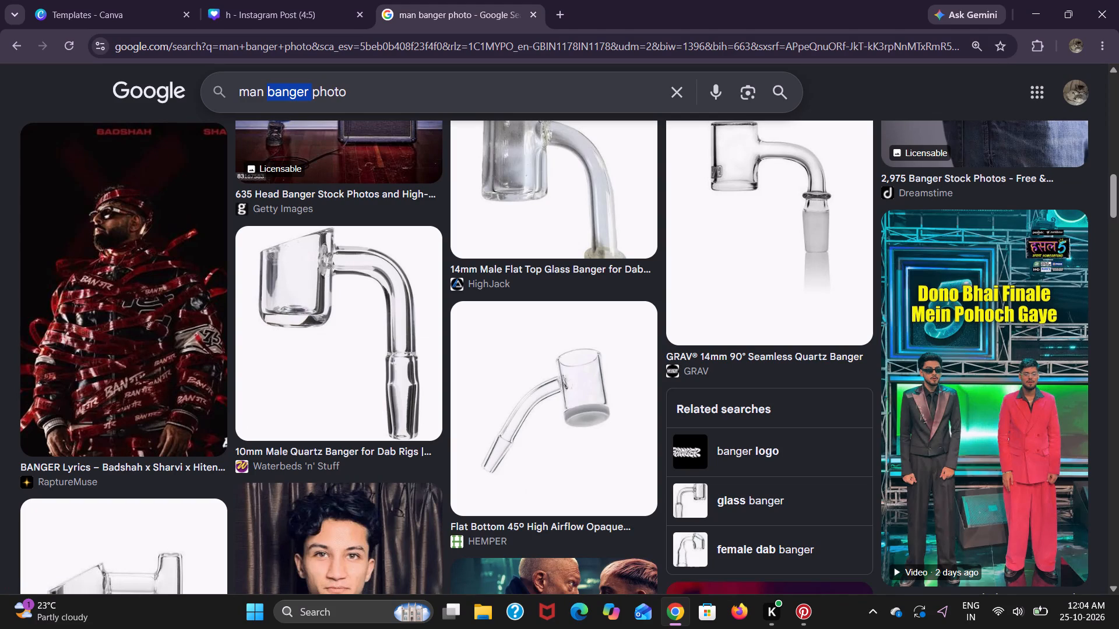
{"action": "type", "text": "american"}
{"action": "key", "text": "Return"}
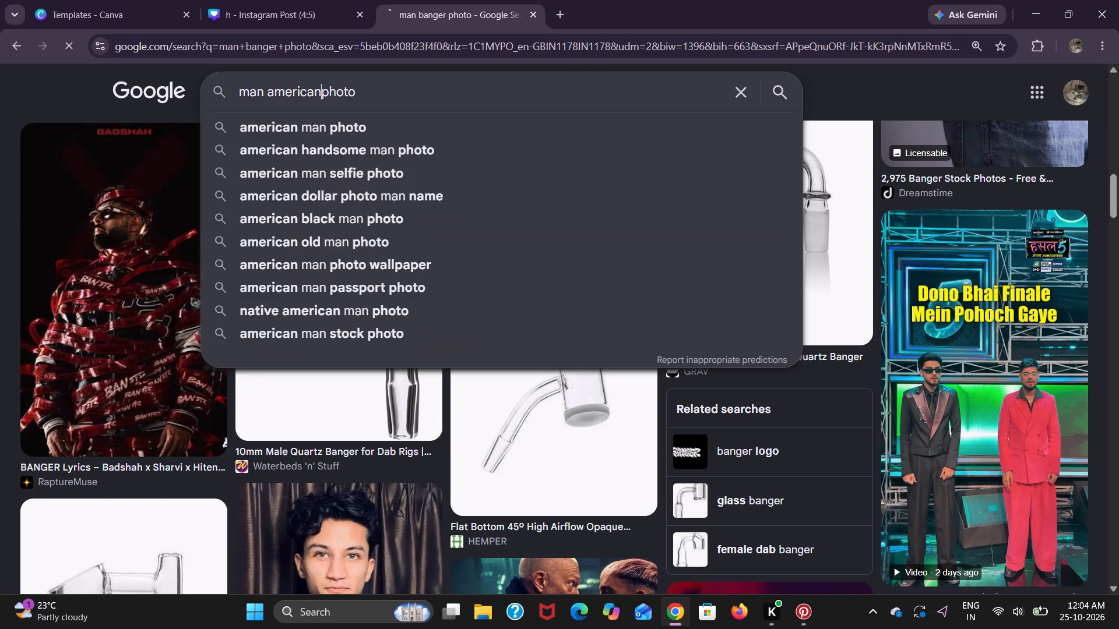
{"action": "scroll", "coordinate": [339, 281], "scroll_direction": "down", "scroll_amount": 1}
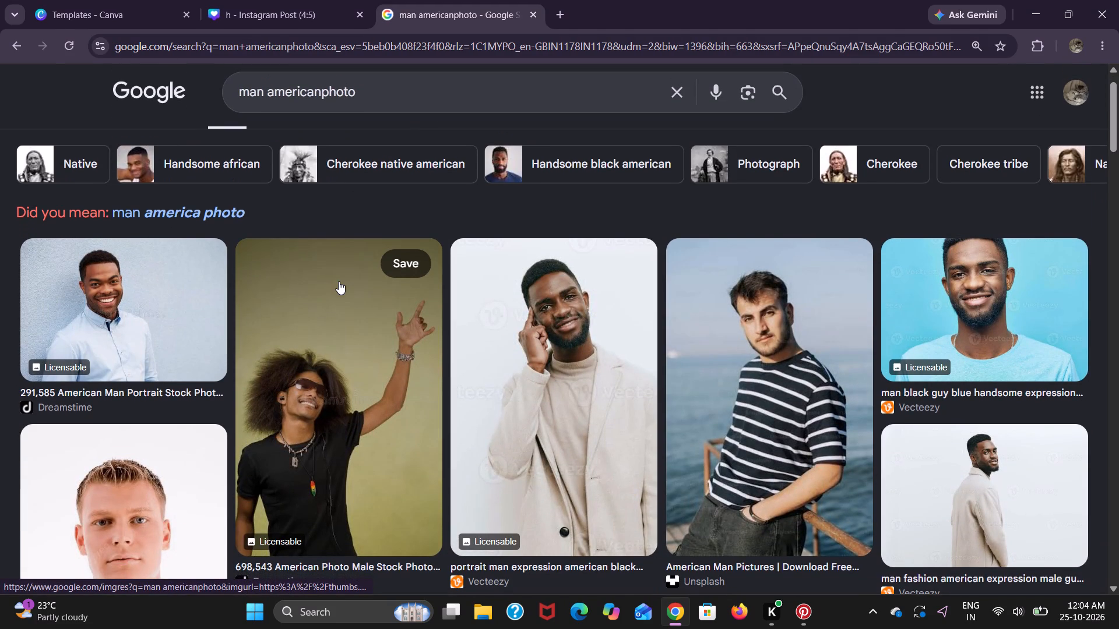
{"action": "scroll", "coordinate": [339, 281], "scroll_direction": "down", "scroll_amount": 5}
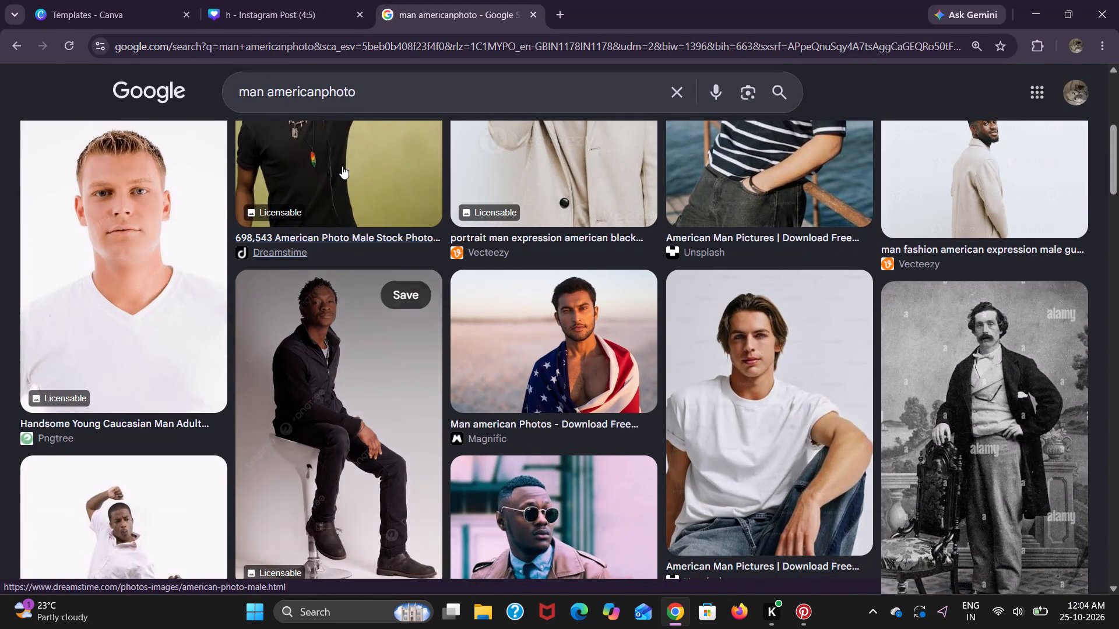
Change the image search to "man british photo".
{"action": "double_click", "coordinate": [292, 94]}
{"action": "type", "text": "british"}
{"action": "key", "text": "space"}
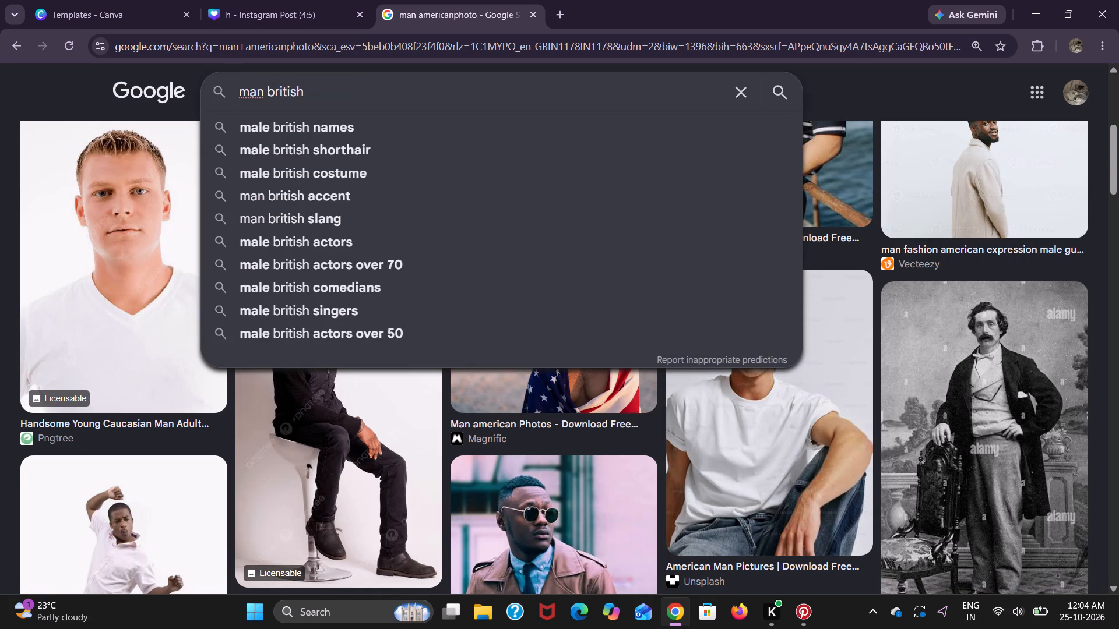
{"action": "type", "text": "photo"}
{"action": "key", "text": "Return"}
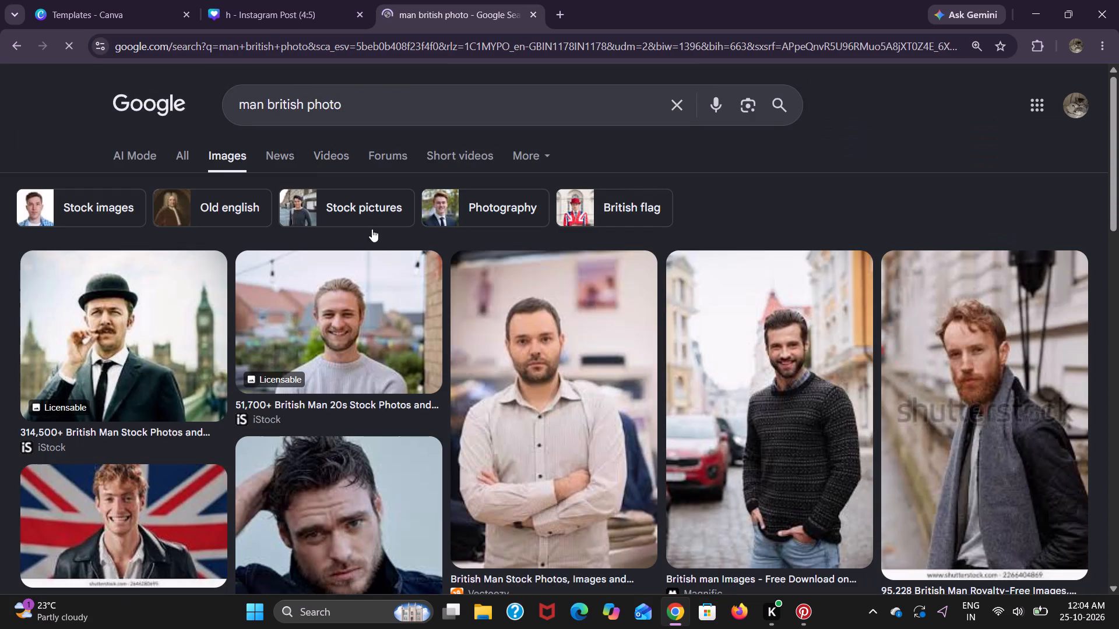
Look through the British man image results for a photo that suits the collage.
{"action": "scroll", "coordinate": [376, 248], "scroll_direction": "down", "scroll_amount": 9}
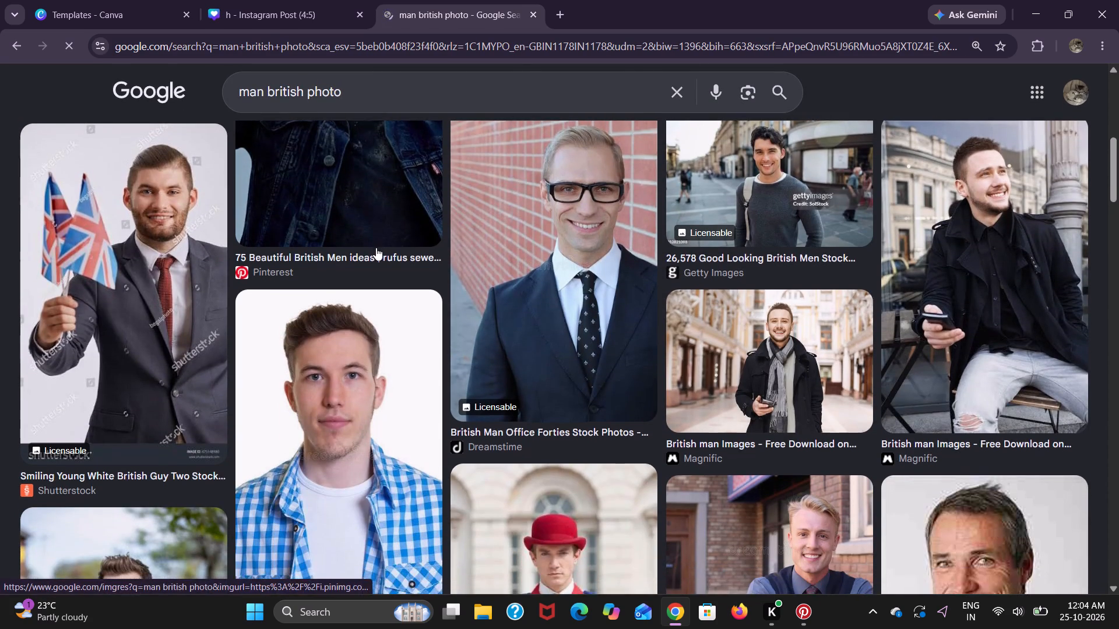
{"action": "scroll", "coordinate": [376, 248], "scroll_direction": "down", "scroll_amount": 7}
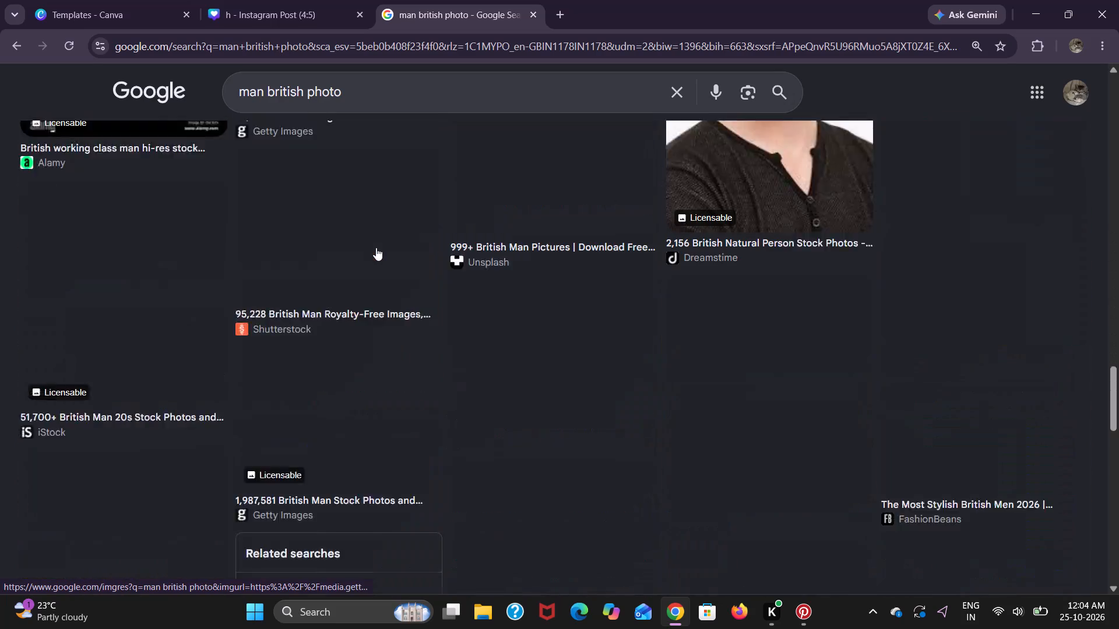
{"action": "scroll", "coordinate": [376, 248], "scroll_direction": "down", "scroll_amount": 3}
{"action": "scroll", "coordinate": [376, 248], "scroll_direction": "up", "scroll_amount": 1}
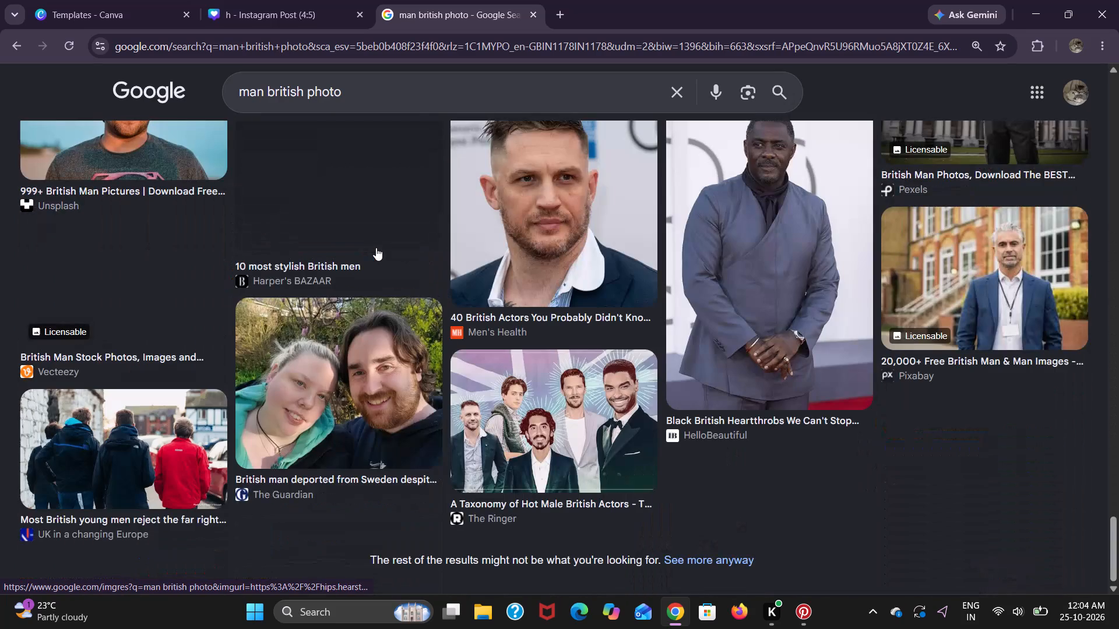
{"action": "scroll", "coordinate": [376, 248], "scroll_direction": "up", "scroll_amount": 2}
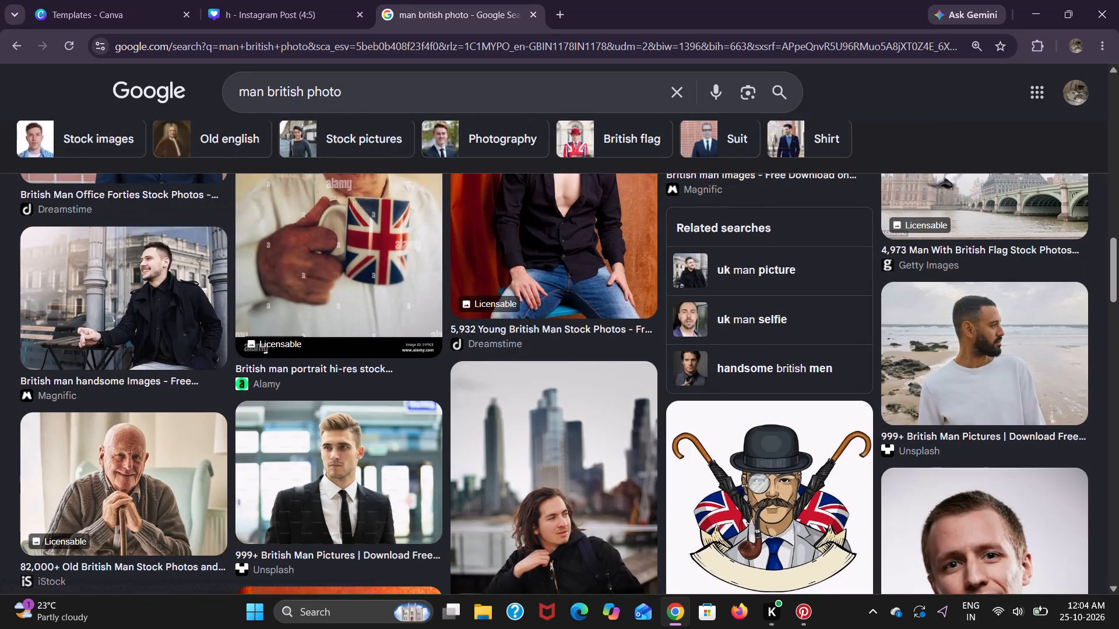
Add "handsome" after "british" in the image search and browse the portraits.
{"action": "left_click", "coordinate": [265, 88]}
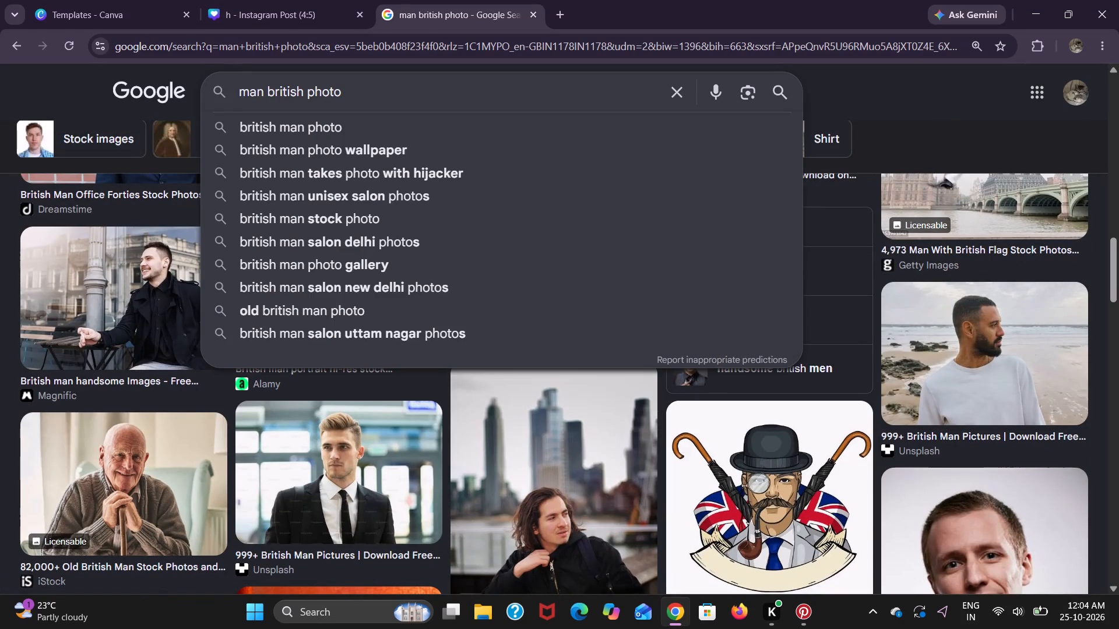
{"action": "left_click", "coordinate": [308, 90]}
{"action": "key", "text": "space"}
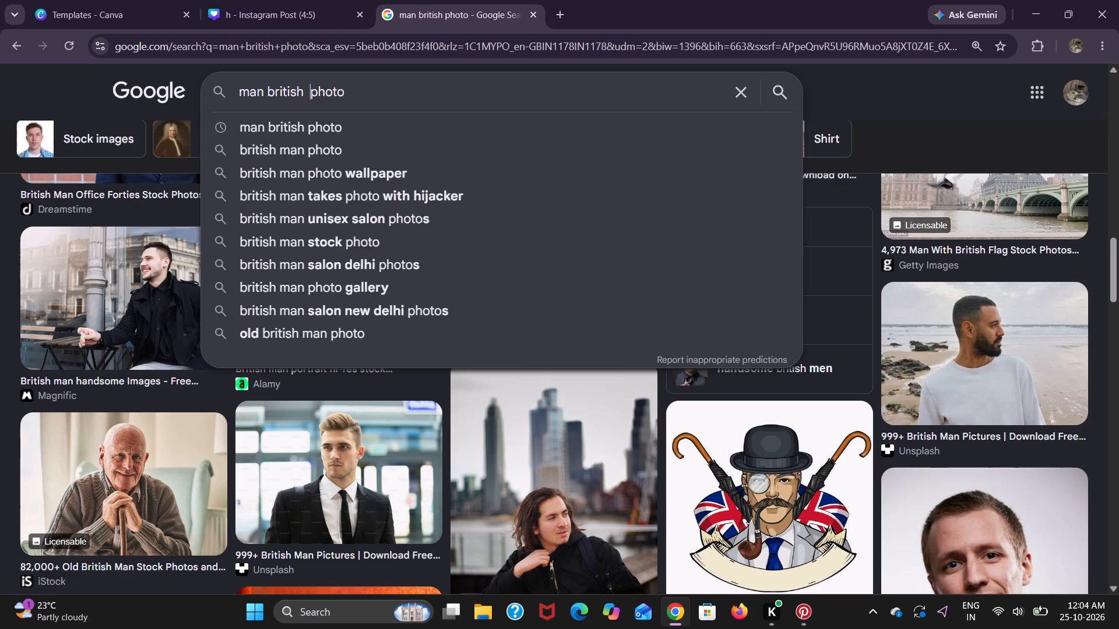
{"action": "type", "text": "handsome"}
{"action": "key", "text": "Return"}
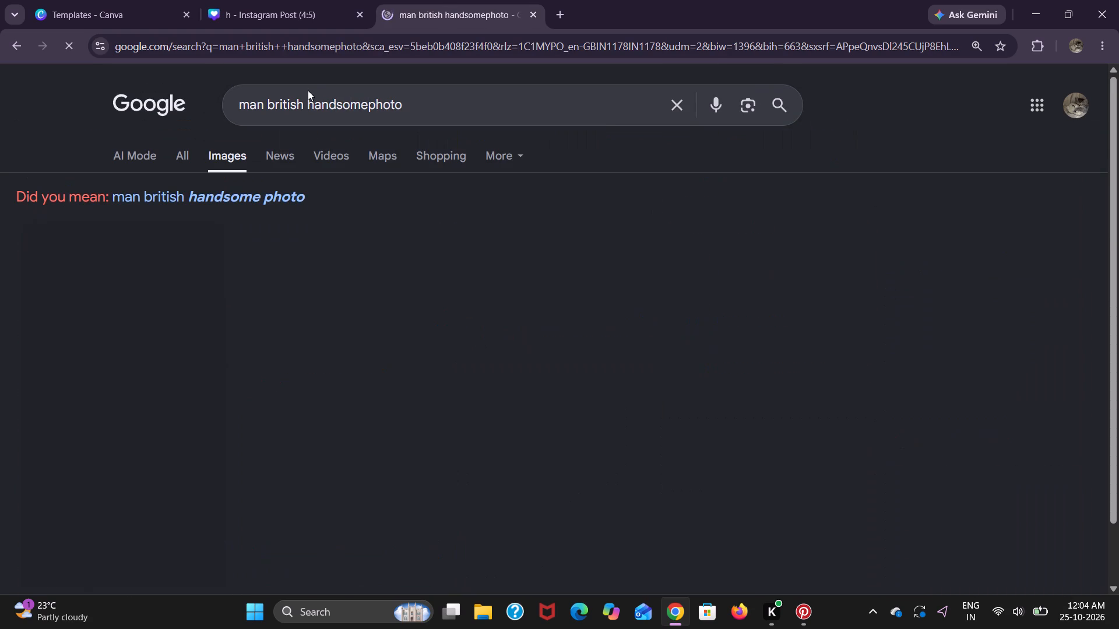
{"action": "scroll", "coordinate": [311, 309], "scroll_direction": "down", "scroll_amount": 5}
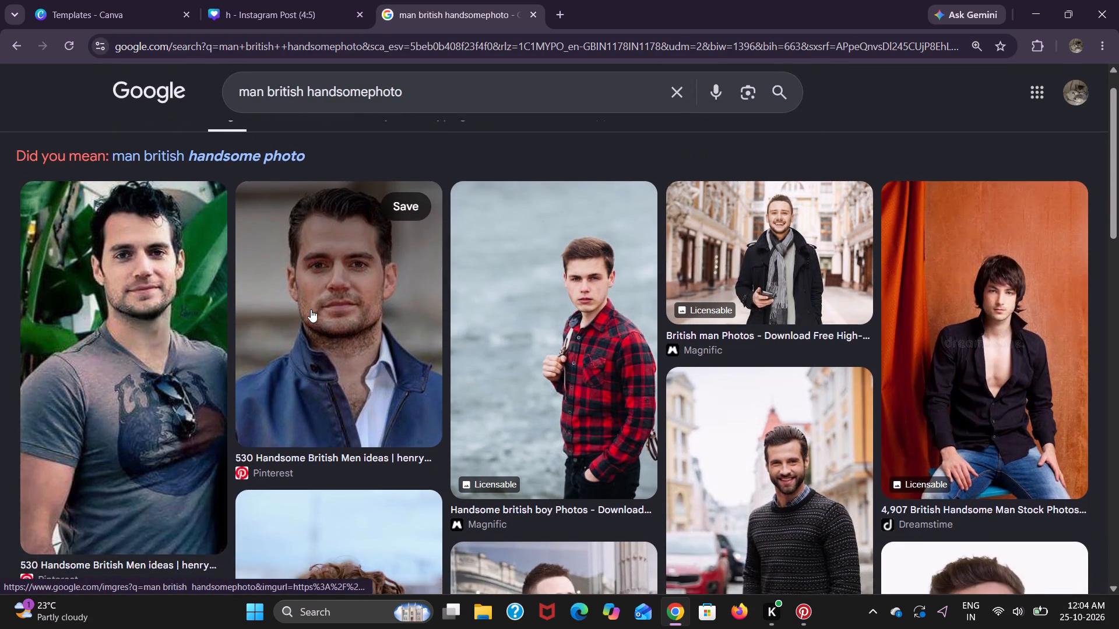
{"action": "scroll", "coordinate": [311, 309], "scroll_direction": "down", "scroll_amount": 4}
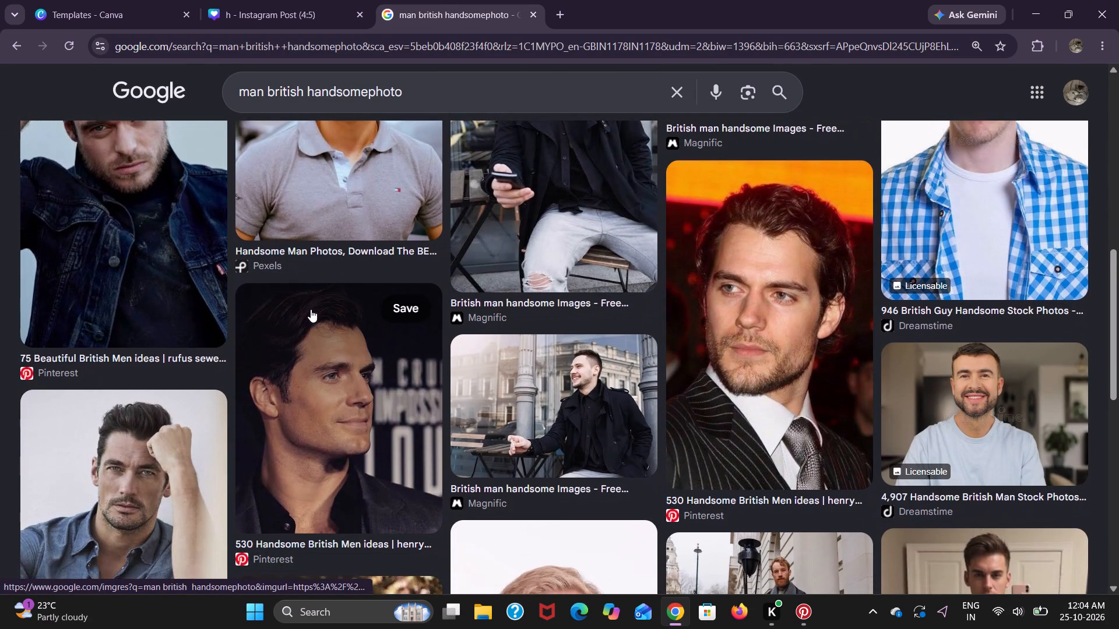
{"action": "scroll", "coordinate": [311, 309], "scroll_direction": "down", "scroll_amount": 1}
Search Google Images for "harry styles photo".
{"action": "left_click_drag", "start_coordinate": [398, 88], "coordinate": [164, 89]}
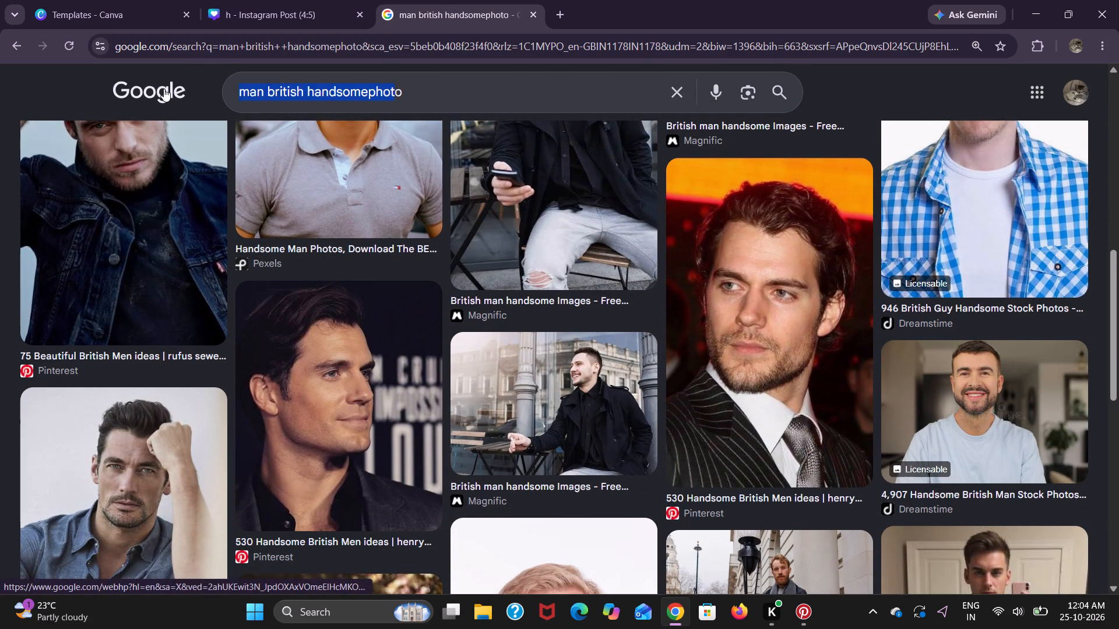
{"action": "type", "text": "harry styles photo"}
{"action": "key", "text": "Return"}
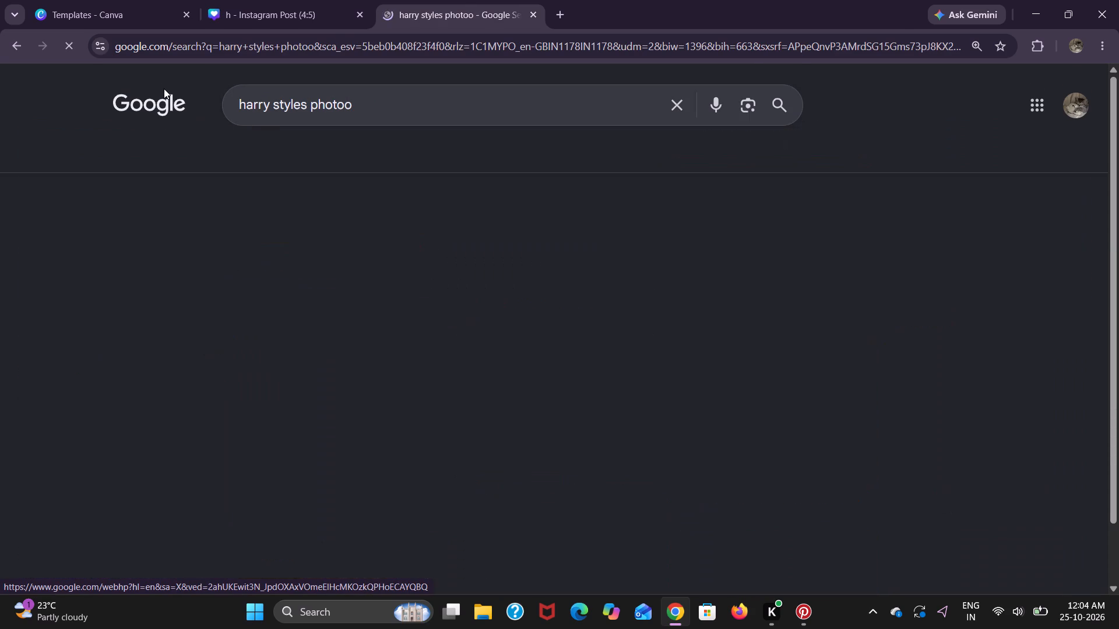
Bring the Harry Styles concert photo with the raised arm from the image results into the large torn-paper frame of the Canva post.
{"action": "scroll", "coordinate": [232, 434], "scroll_direction": "down", "scroll_amount": 2}
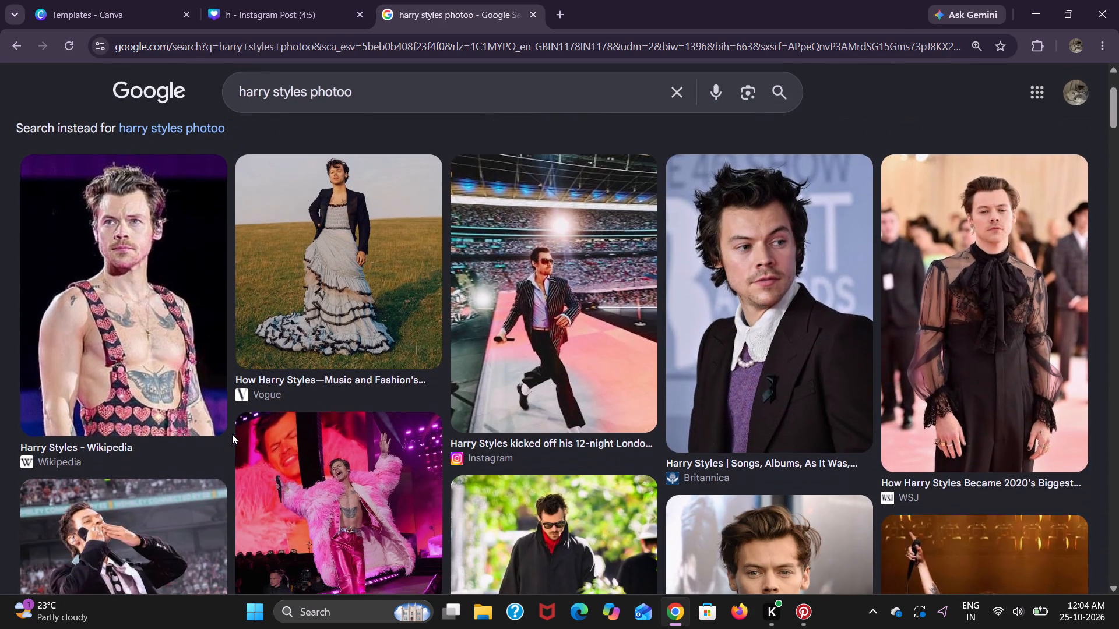
{"action": "scroll", "coordinate": [232, 434], "scroll_direction": "down", "scroll_amount": 1}
{"action": "scroll", "coordinate": [680, 352], "scroll_direction": "down", "scroll_amount": 3}
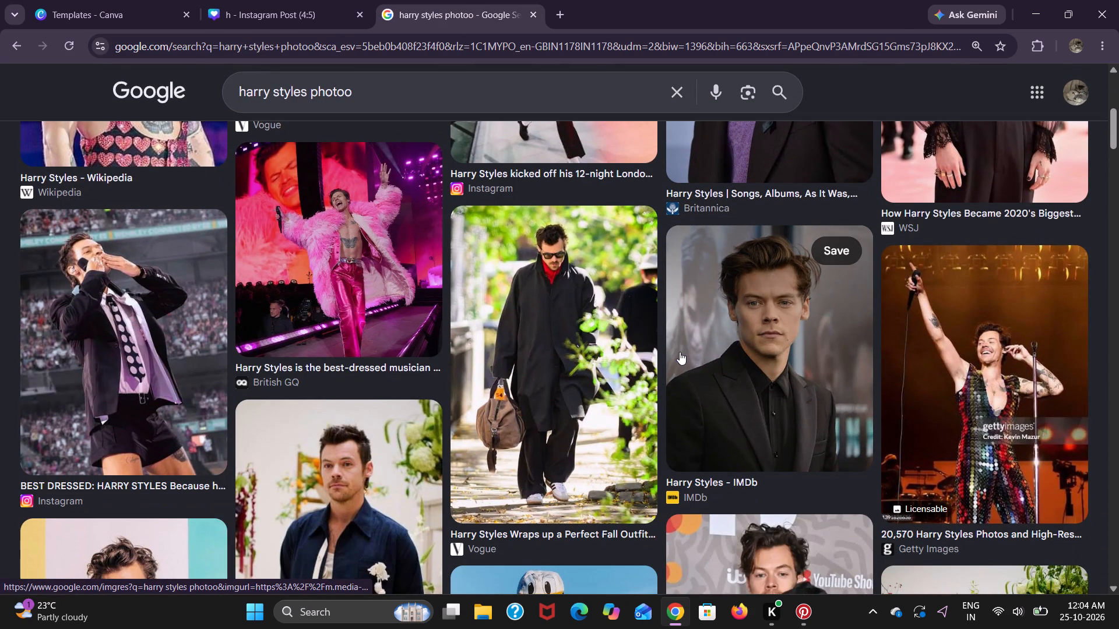
{"action": "scroll", "coordinate": [680, 352], "scroll_direction": "down", "scroll_amount": 2}
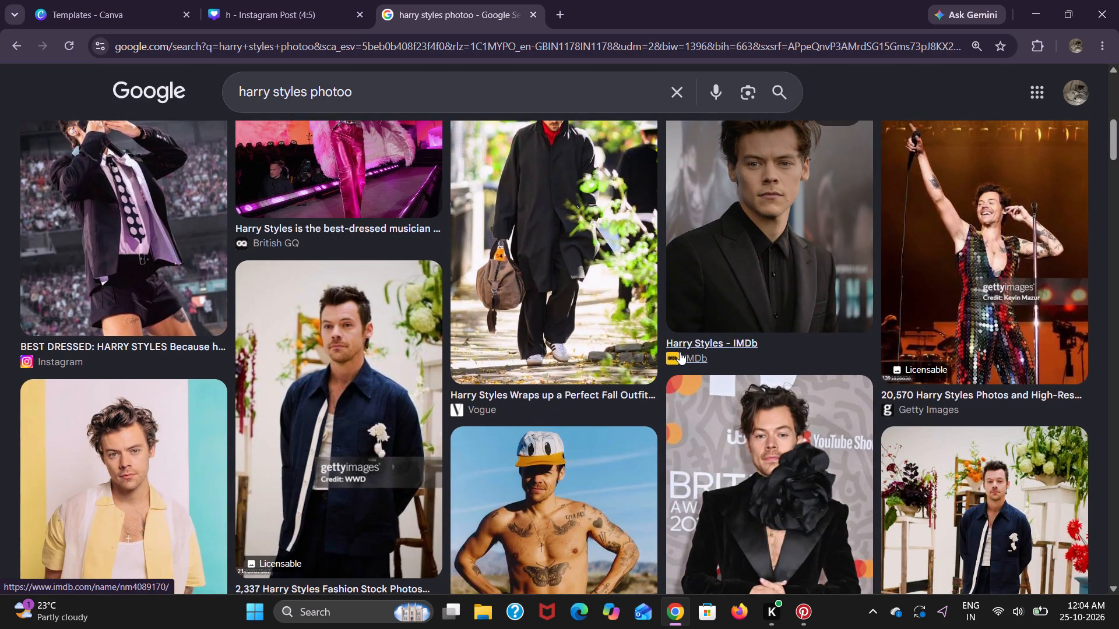
{"action": "scroll", "coordinate": [760, 263], "scroll_direction": "right", "scroll_amount": 1}
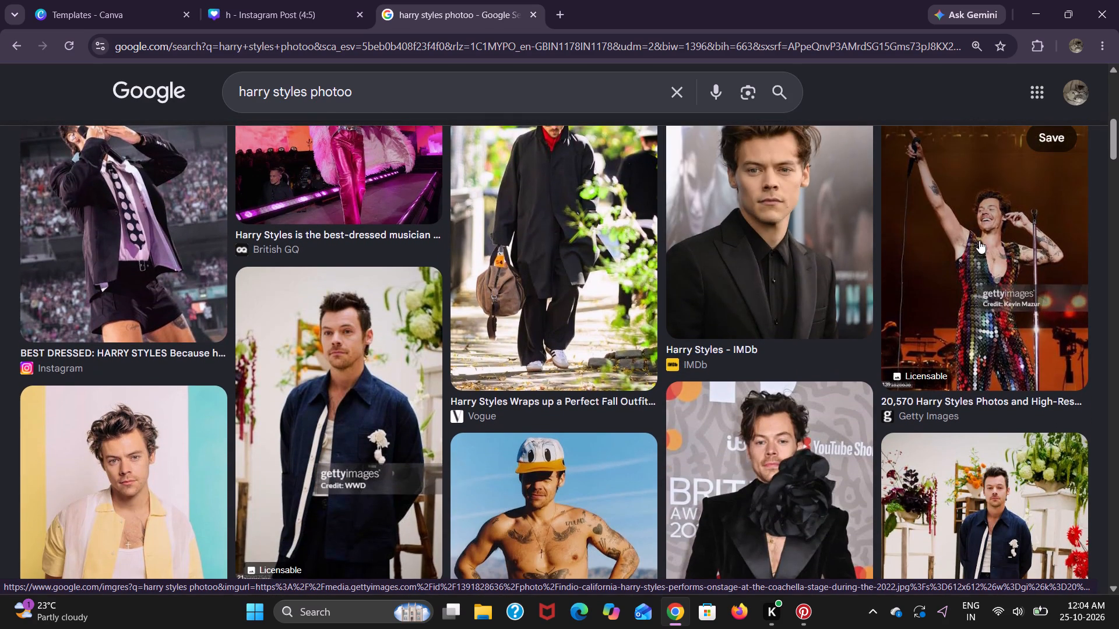
{"action": "scroll", "coordinate": [979, 241], "scroll_direction": "right", "scroll_amount": 1}
{"action": "left_click_drag", "start_coordinate": [979, 241], "coordinate": [332, 46]}
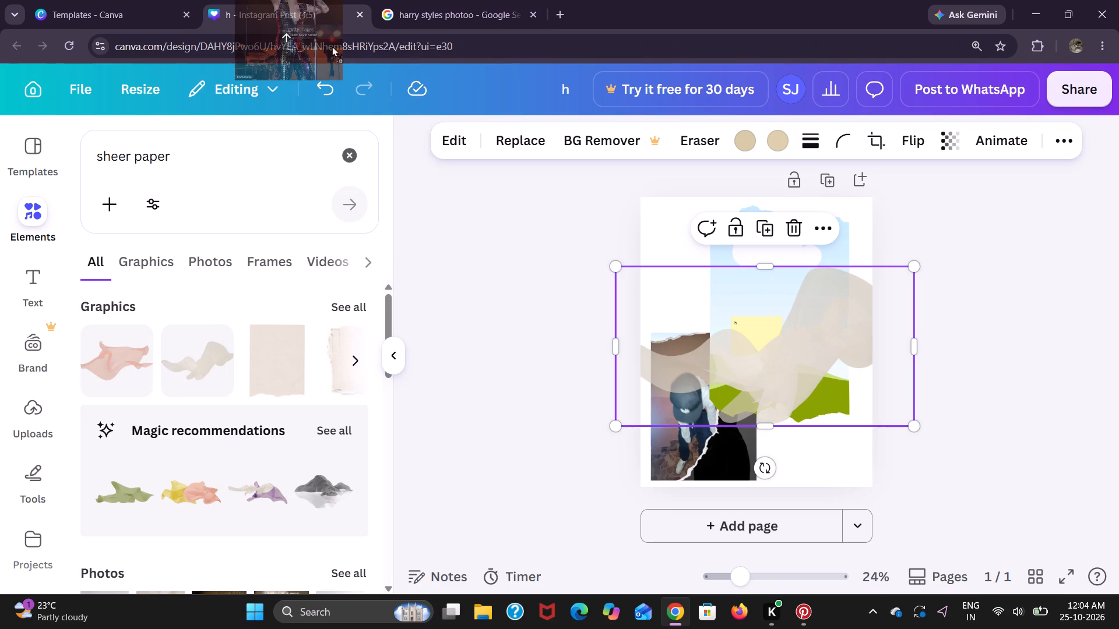
{"action": "left_click_drag", "start_coordinate": [332, 46], "coordinate": [824, 333]}
{"action": "left_click_drag", "start_coordinate": [792, 333], "coordinate": [797, 289]}
Fill the smaller torn-paper frame at the page's lower left with the image-results photo of Harry Styles holding a microphone stand.
{"action": "left_click", "coordinate": [471, 0]}
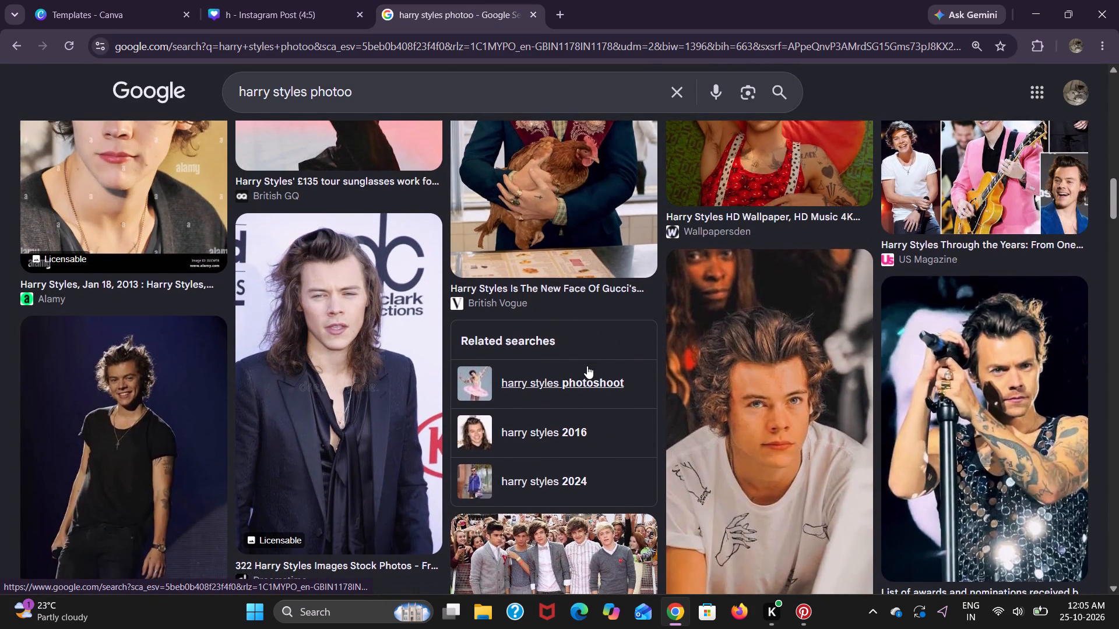
{"action": "left_click_drag", "start_coordinate": [1039, 260], "coordinate": [310, 0]}
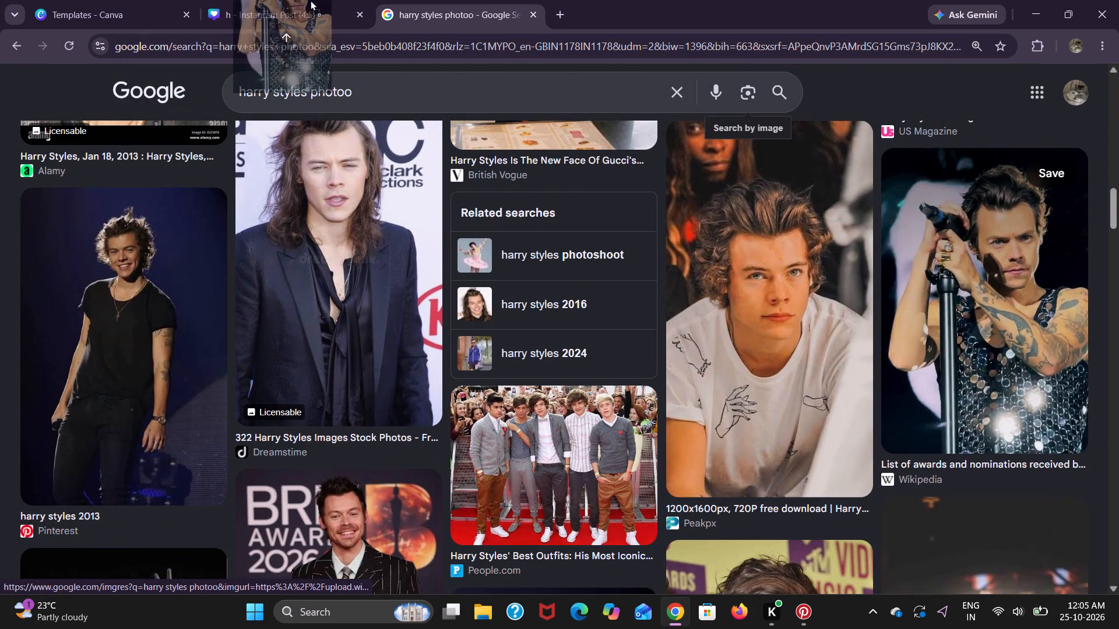
{"action": "left_click_drag", "start_coordinate": [310, 0], "coordinate": [727, 391]}
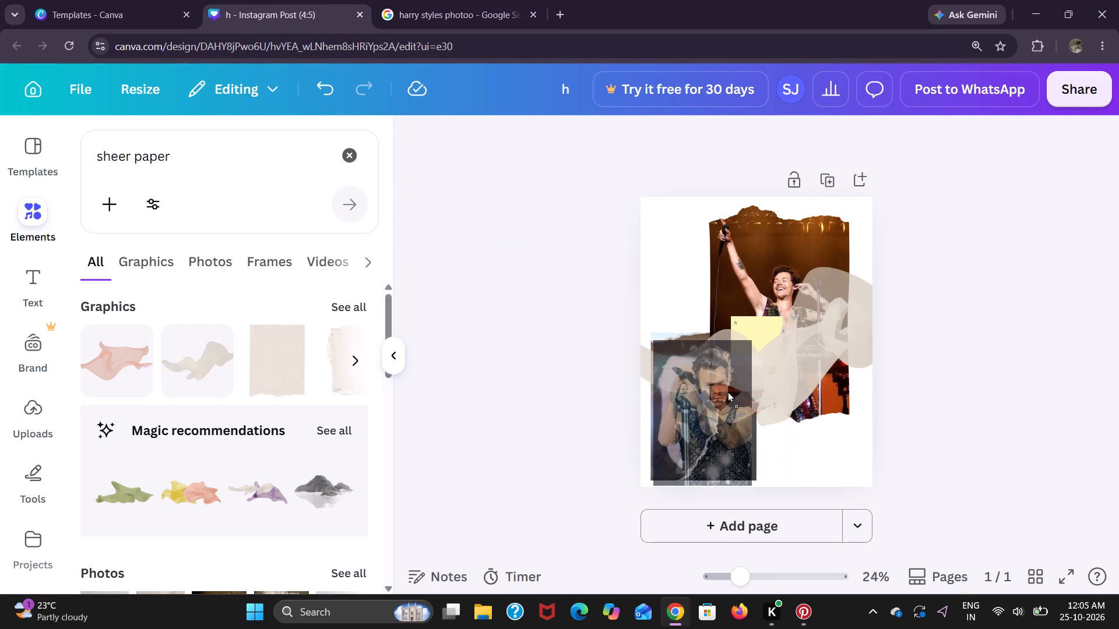
{"action": "left_click_drag", "start_coordinate": [727, 391], "coordinate": [738, 327]}
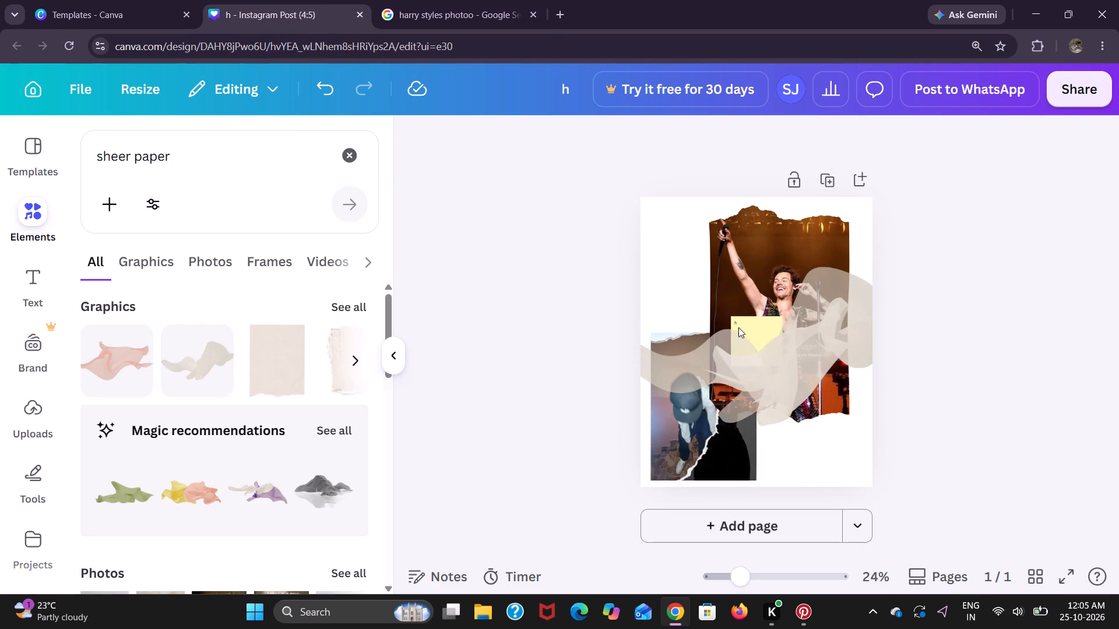
{"action": "left_click_drag", "start_coordinate": [745, 292], "coordinate": [681, 384]}
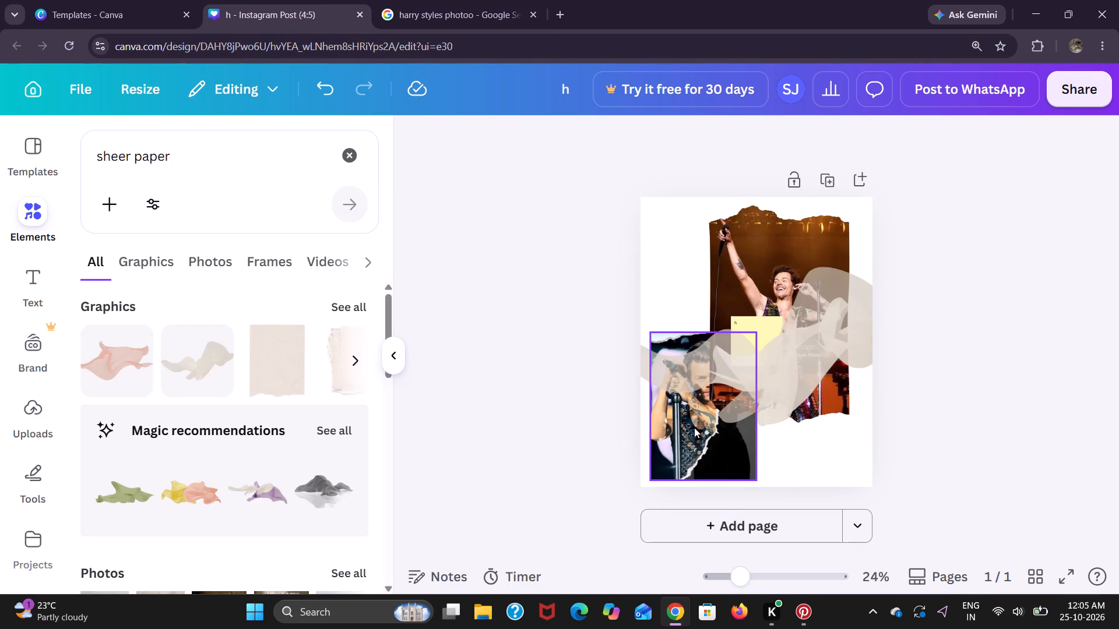
{"action": "left_click", "coordinate": [761, 455]}
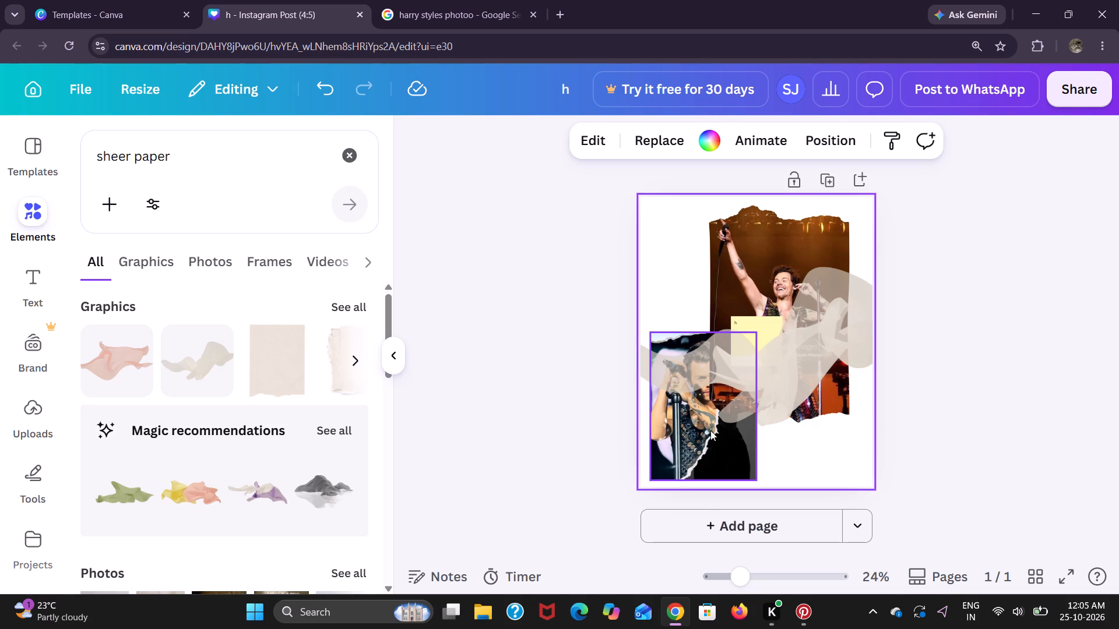
{"action": "left_click", "coordinate": [722, 444]}
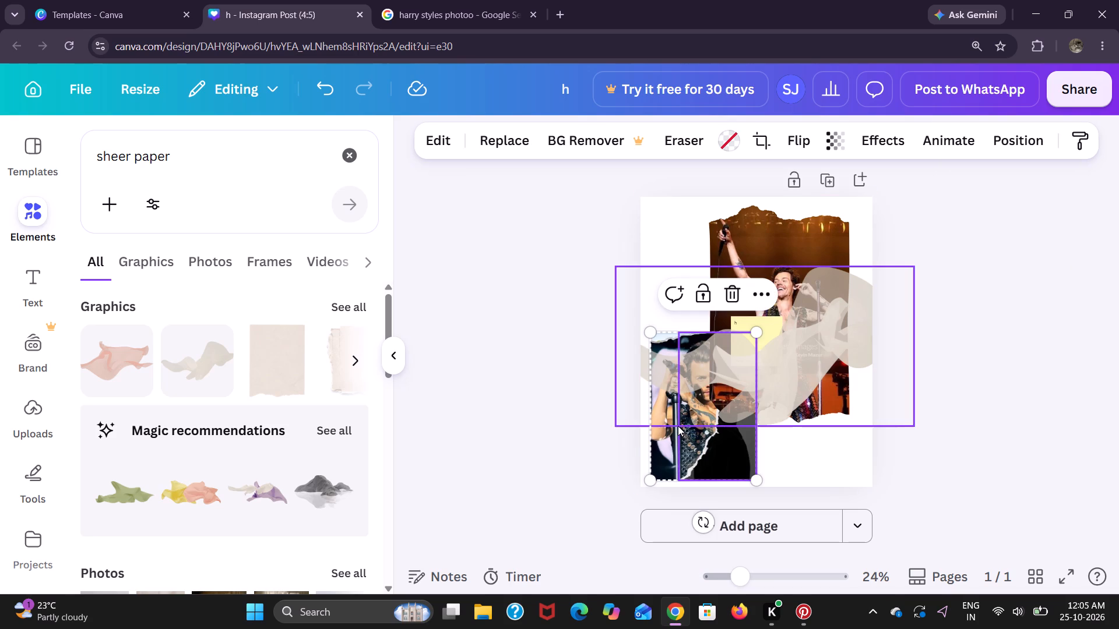
{"action": "left_click_drag", "start_coordinate": [677, 475], "coordinate": [679, 480]}
Bring the Harry Styles photo of him leaning back under stage lights from the Google image results onto the collage page.
{"action": "left_click", "coordinate": [450, 0]}
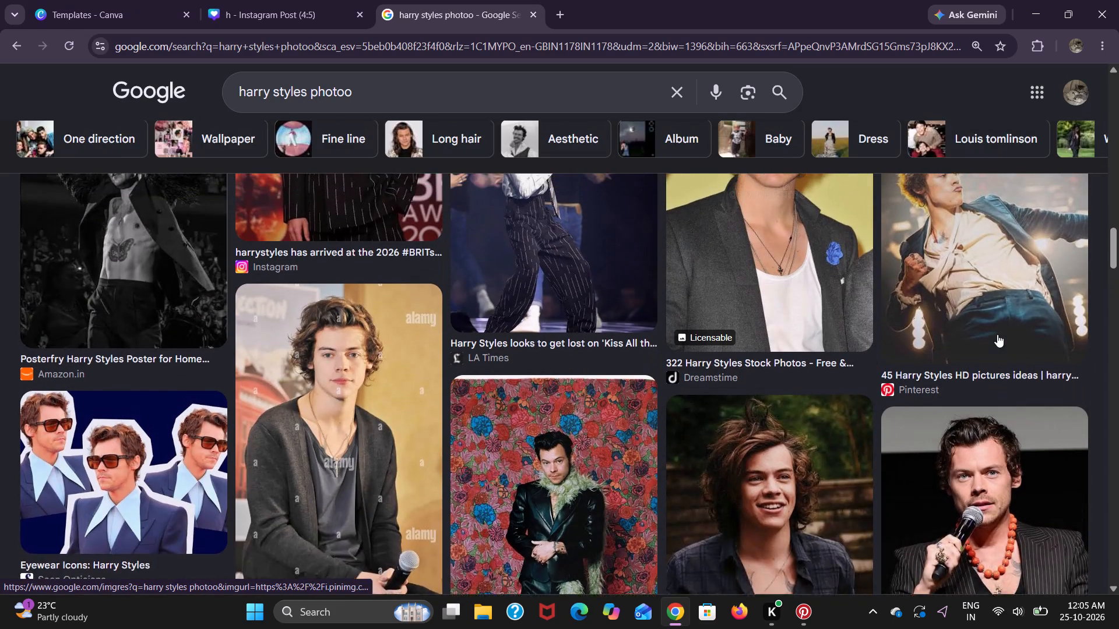
{"action": "left_click_drag", "start_coordinate": [997, 334], "coordinate": [224, 41]}
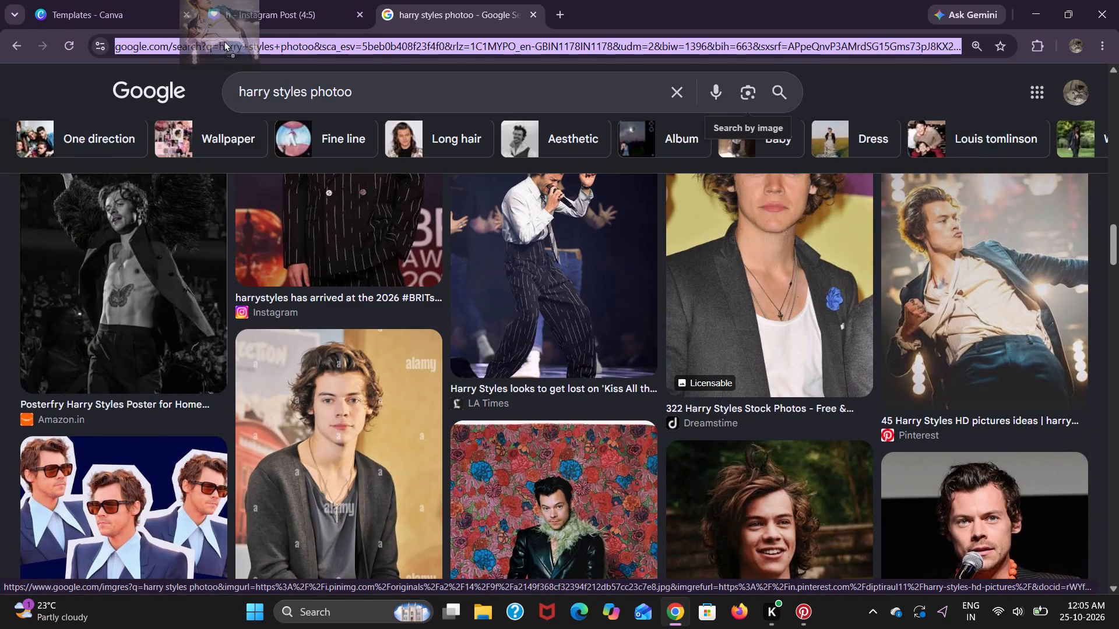
{"action": "left_click_drag", "start_coordinate": [224, 41], "coordinate": [715, 277]}
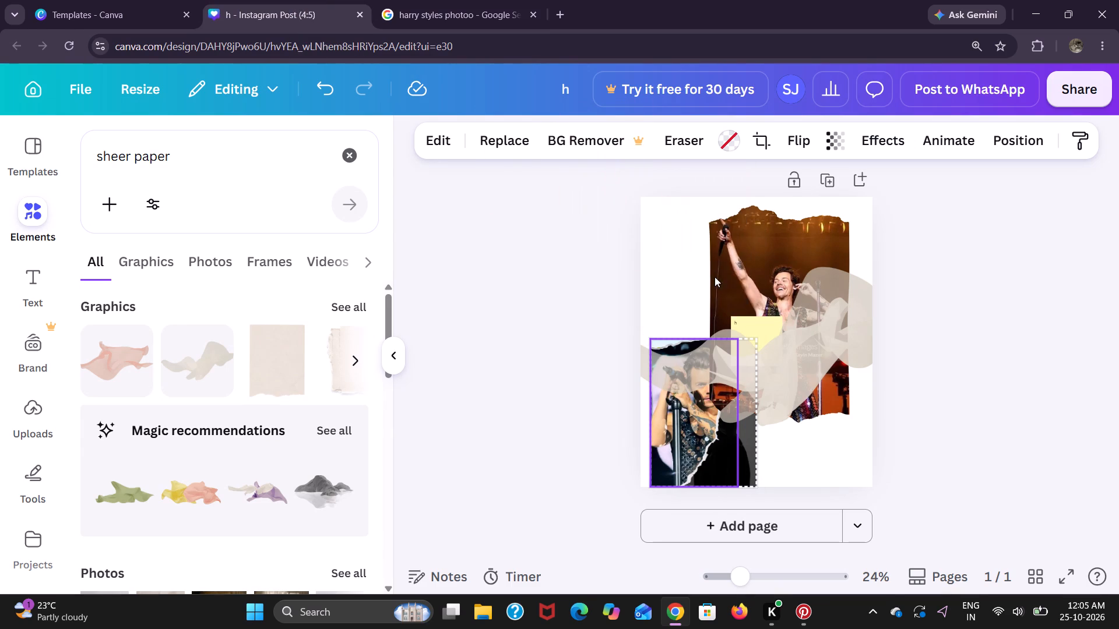
Clear the "sheer paper" element search and browse the element categories to reach the frames.
{"action": "left_click", "coordinate": [45, 227]}
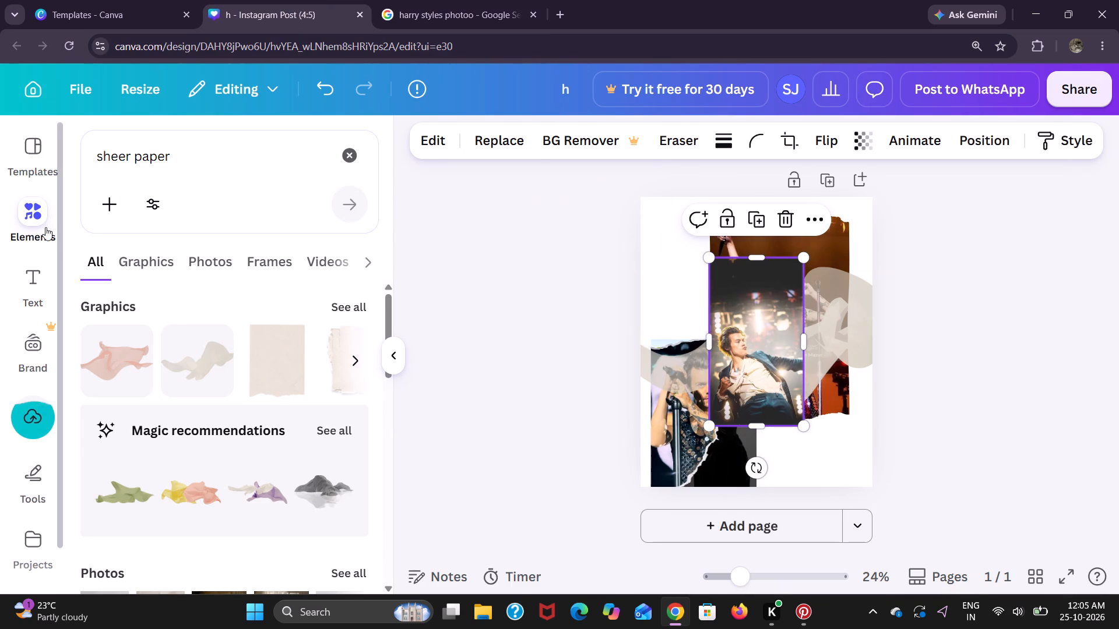
{"action": "left_click", "coordinate": [26, 211]}
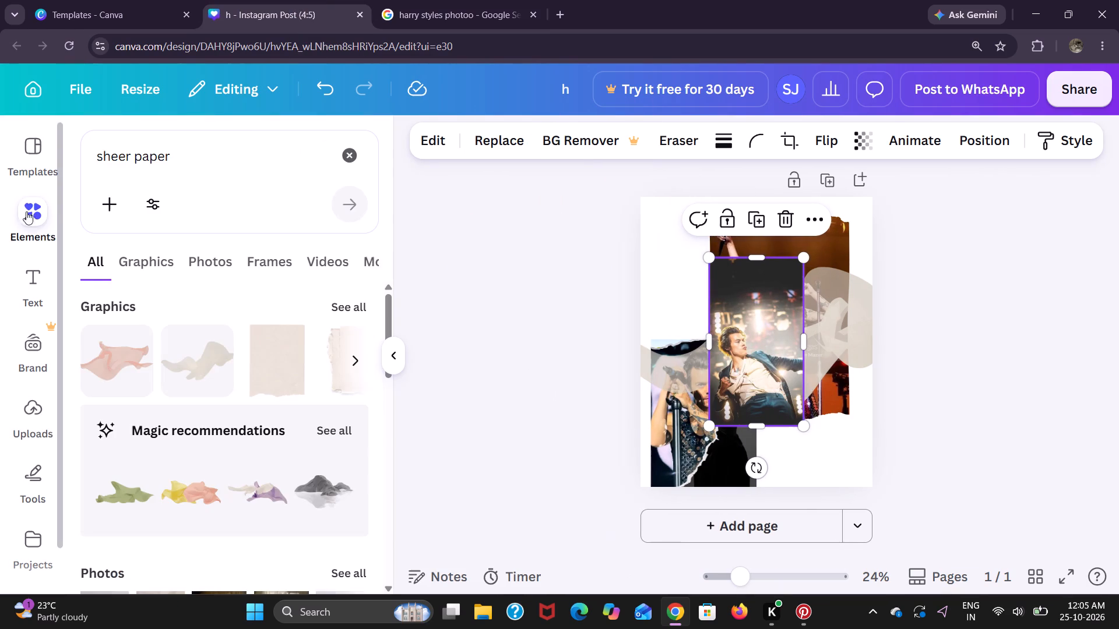
{"action": "left_click", "coordinate": [100, 262]}
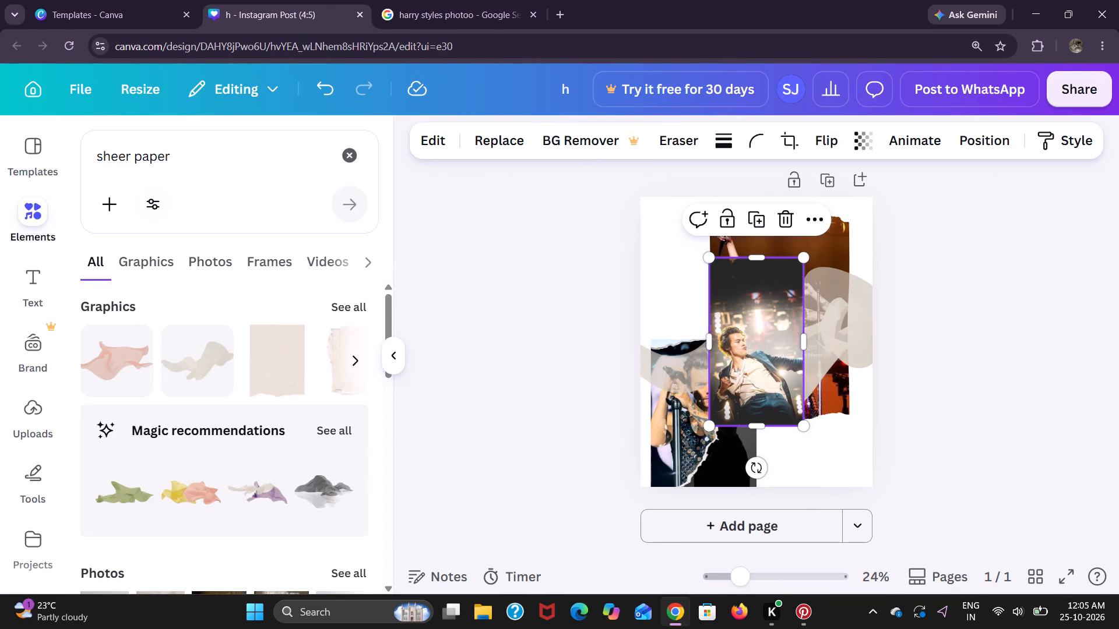
{"action": "left_click", "coordinate": [346, 155]}
{"action": "key", "text": "Return"}
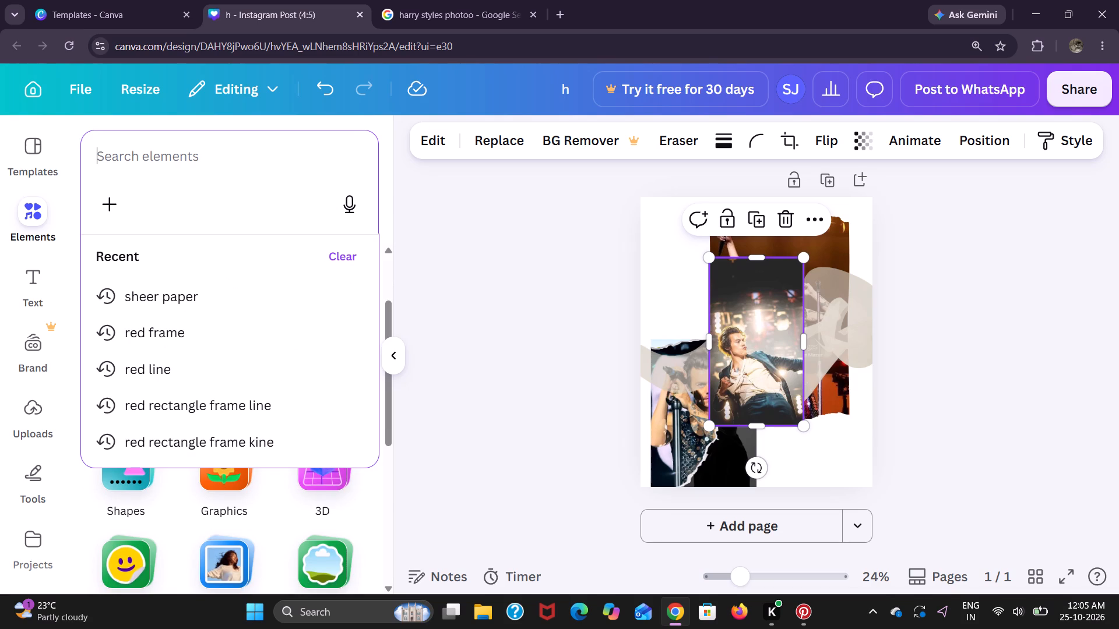
{"action": "left_click", "coordinate": [386, 223]}
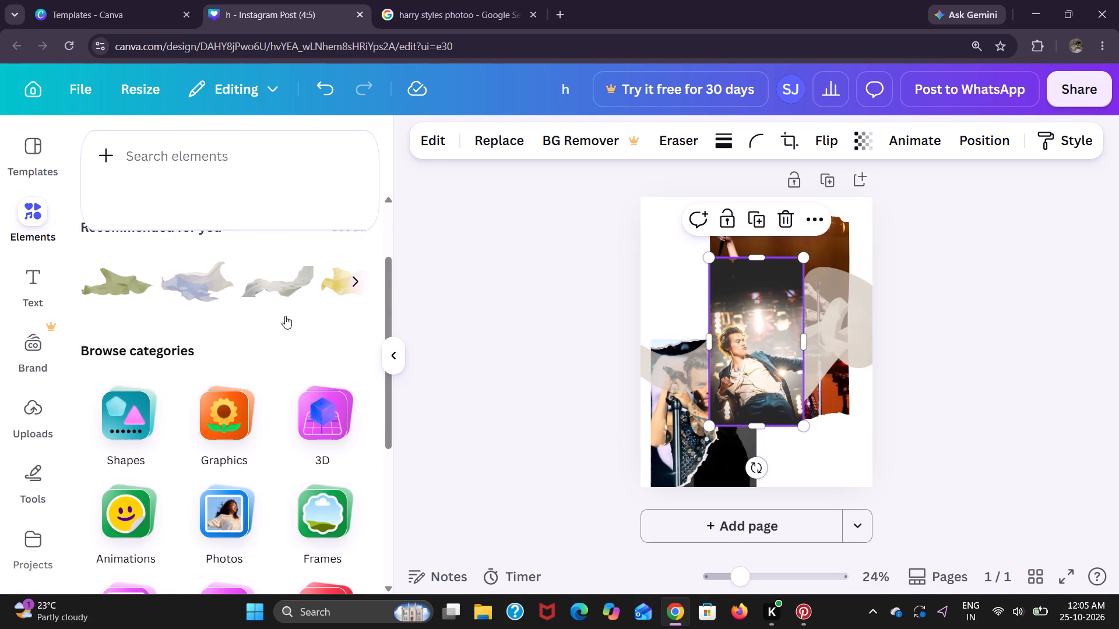
{"action": "scroll", "coordinate": [275, 332], "scroll_direction": "down", "scroll_amount": 4}
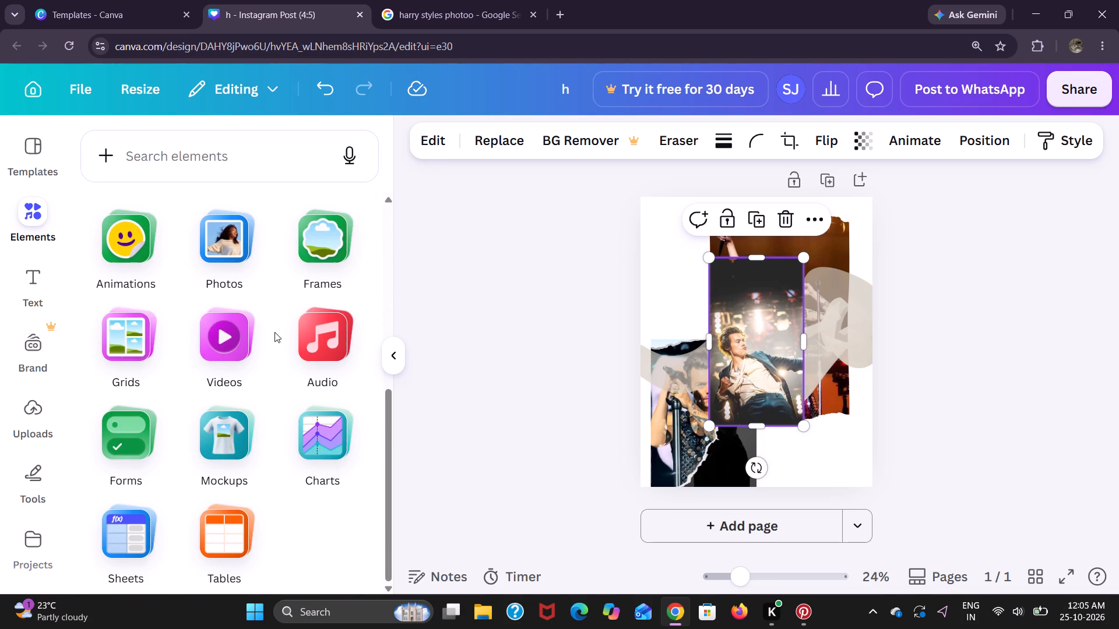
Add the rounded blob frame with a narrow lower end from the Blob frames and place it in the page's lower-right area.
{"action": "left_click", "coordinate": [318, 249]}
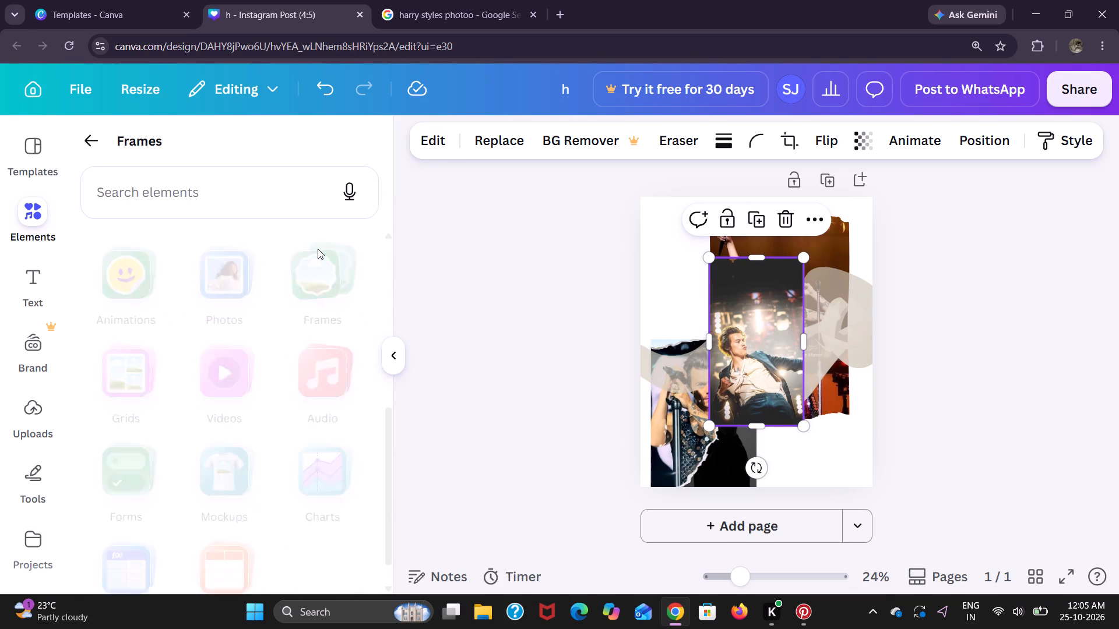
{"action": "scroll", "coordinate": [249, 413], "scroll_direction": "down", "scroll_amount": 6}
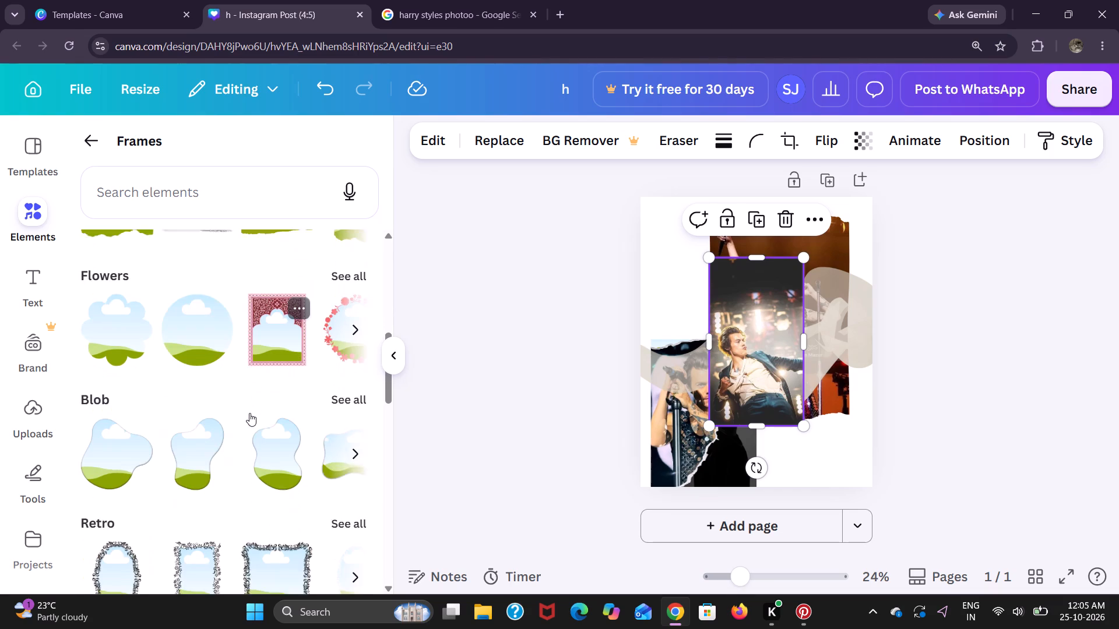
{"action": "scroll", "coordinate": [249, 413], "scroll_direction": "down", "scroll_amount": 2}
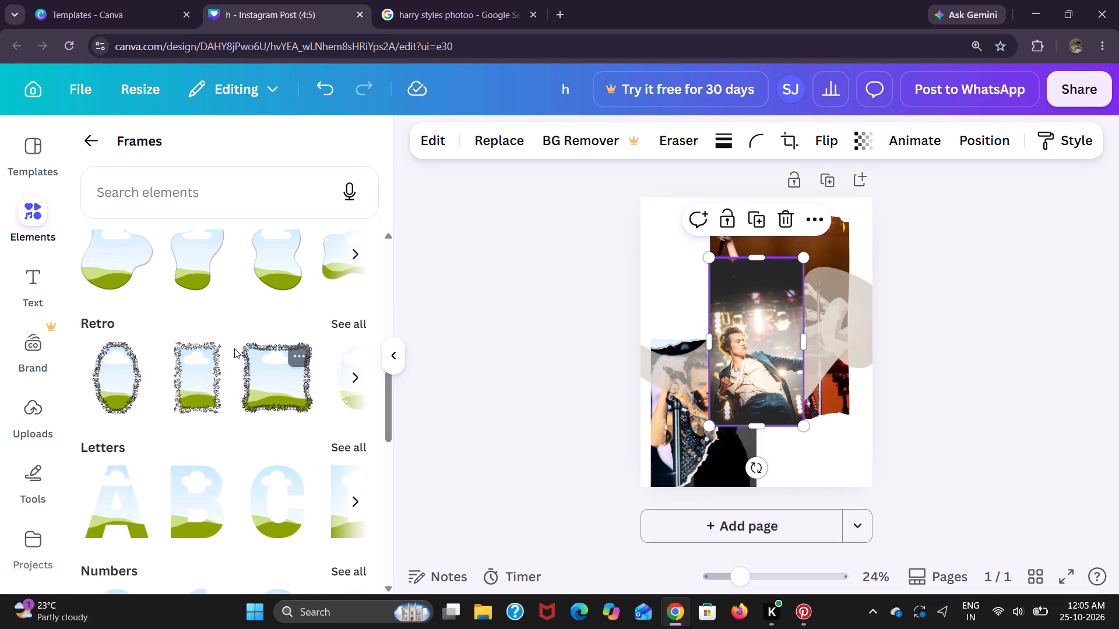
{"action": "scroll", "coordinate": [206, 296], "scroll_direction": "up", "scroll_amount": 1}
{"action": "scroll", "coordinate": [268, 307], "scroll_direction": "left", "scroll_amount": 1}
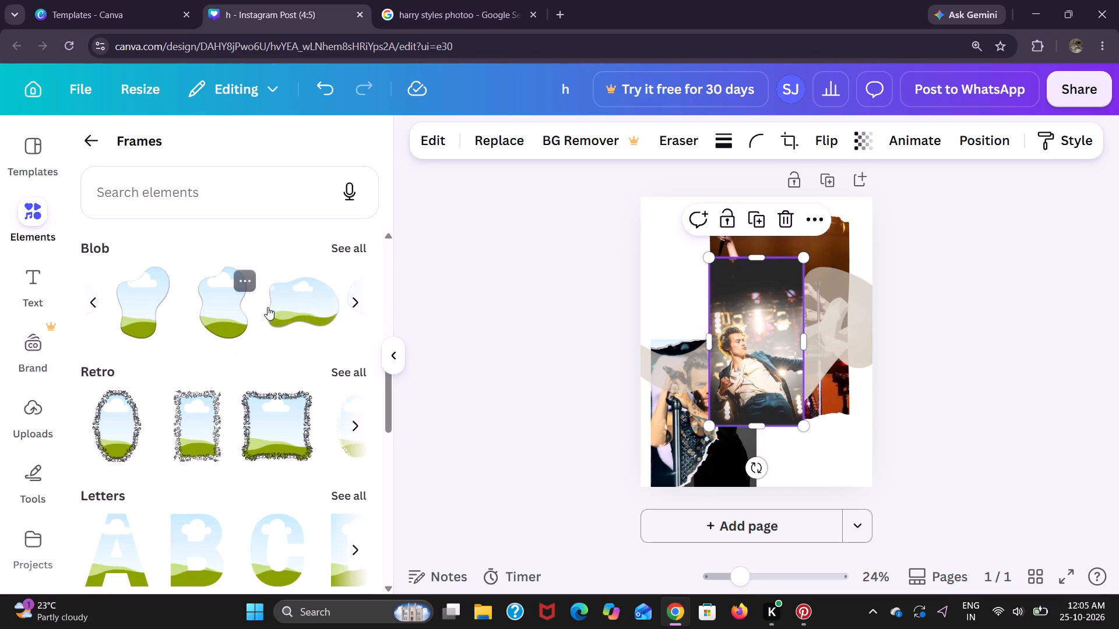
{"action": "scroll", "coordinate": [268, 307], "scroll_direction": "left", "scroll_amount": 5}
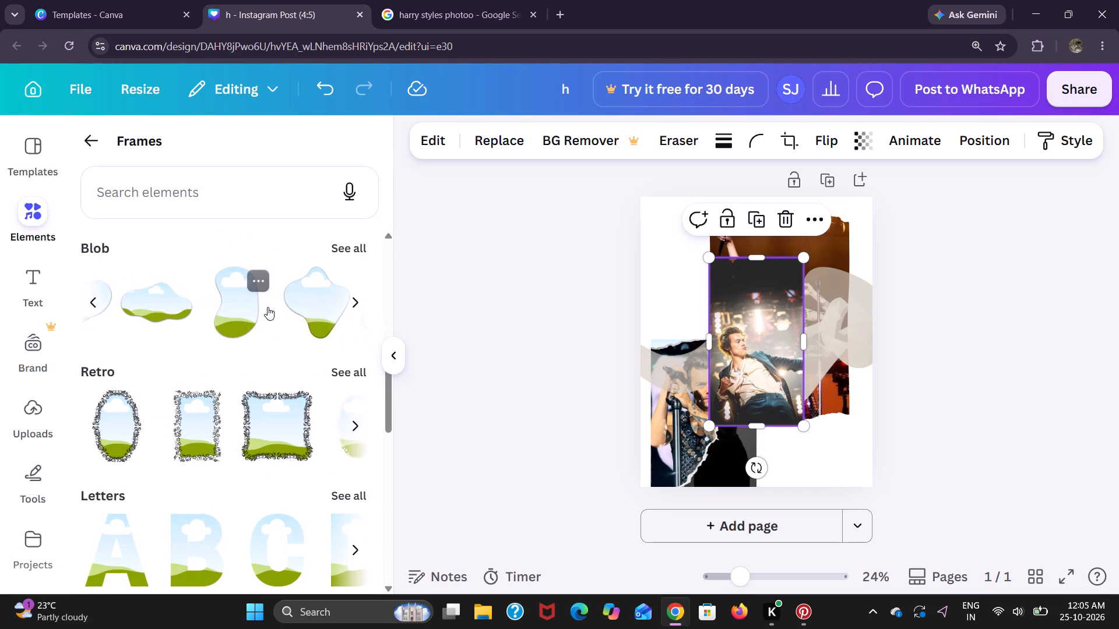
{"action": "scroll", "coordinate": [268, 307], "scroll_direction": "left", "scroll_amount": 4}
{"action": "left_click", "coordinate": [261, 313]}
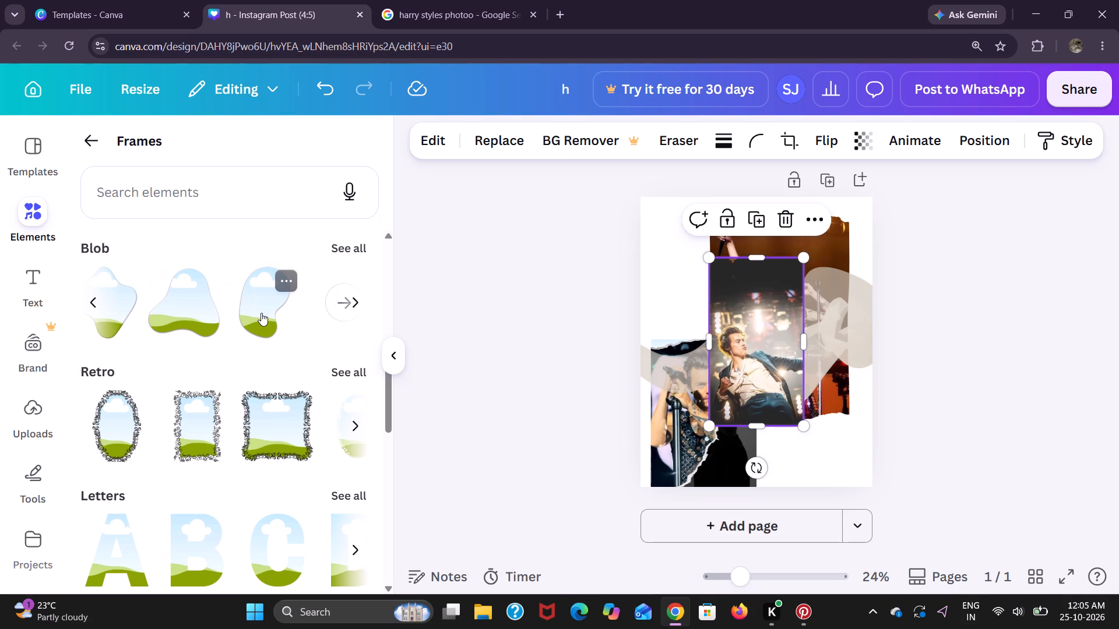
{"action": "left_click_drag", "start_coordinate": [786, 321], "coordinate": [836, 401]}
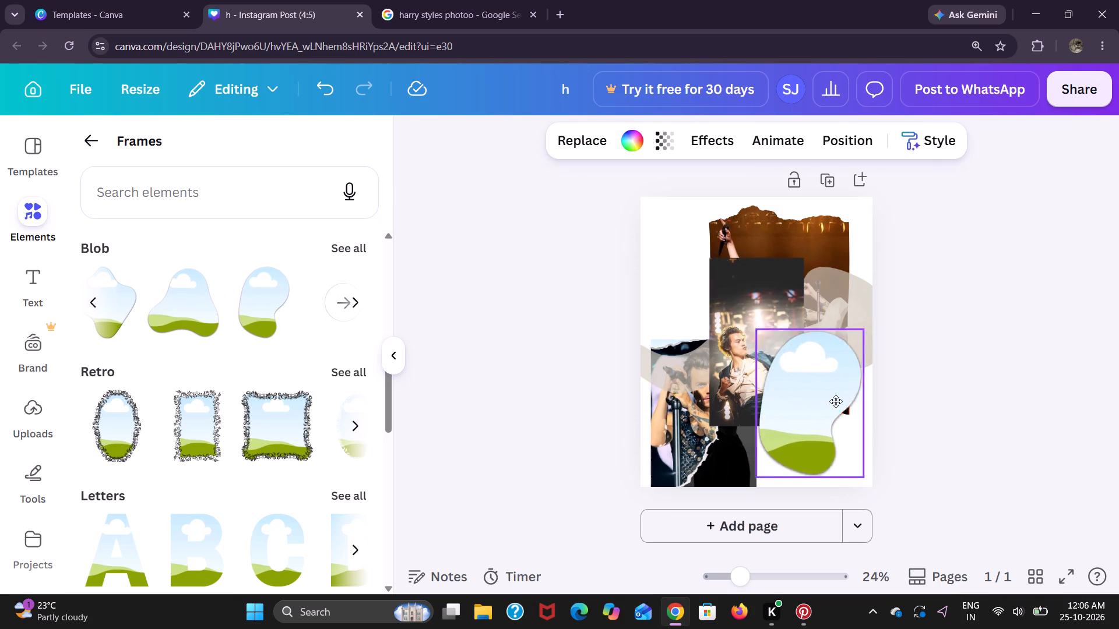
{"action": "left_click_drag", "start_coordinate": [836, 401], "coordinate": [836, 402]}
Fill the blob frame with the leaning-back Harry Styles photo and shrink it into the page's lower-right corner.
{"action": "left_click_drag", "start_coordinate": [734, 297], "coordinate": [798, 381]}
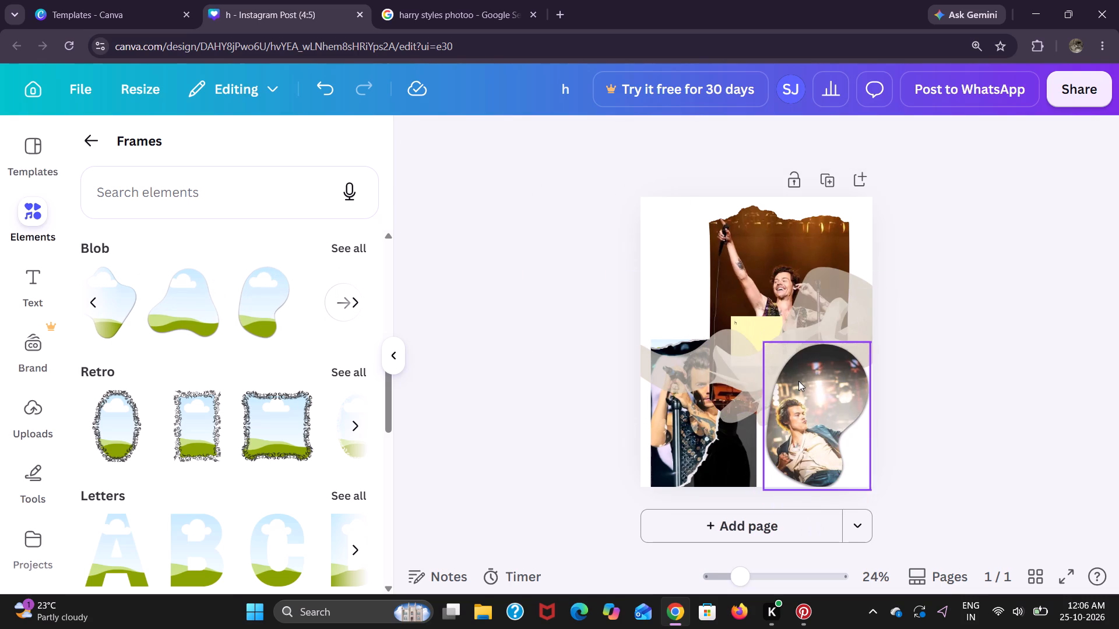
{"action": "left_click", "coordinate": [825, 393]}
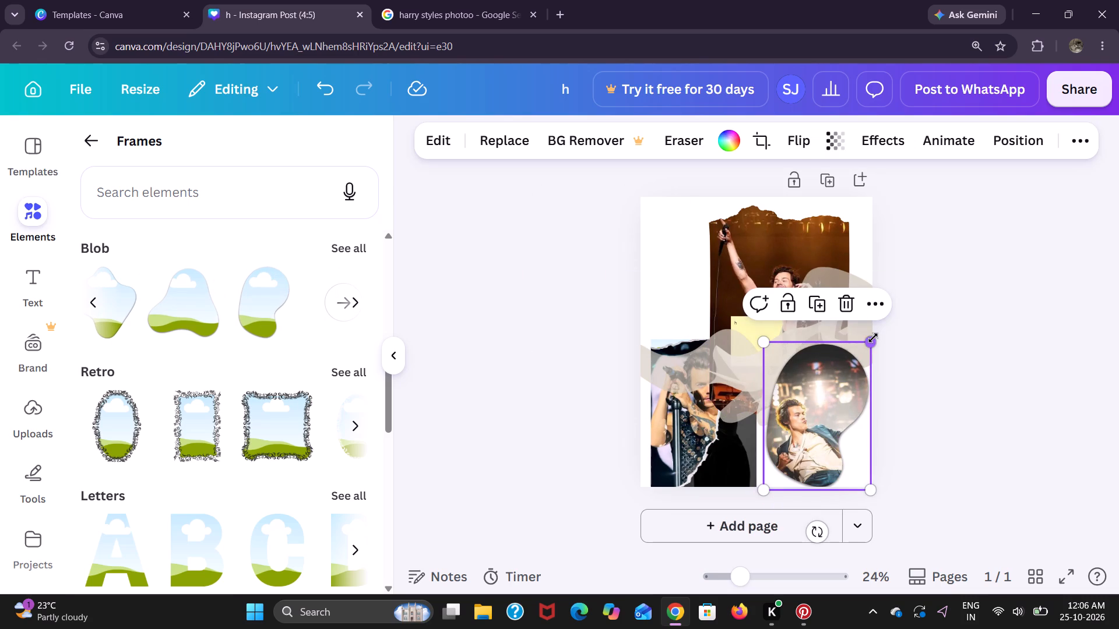
{"action": "left_click_drag", "start_coordinate": [873, 338], "coordinate": [854, 368]}
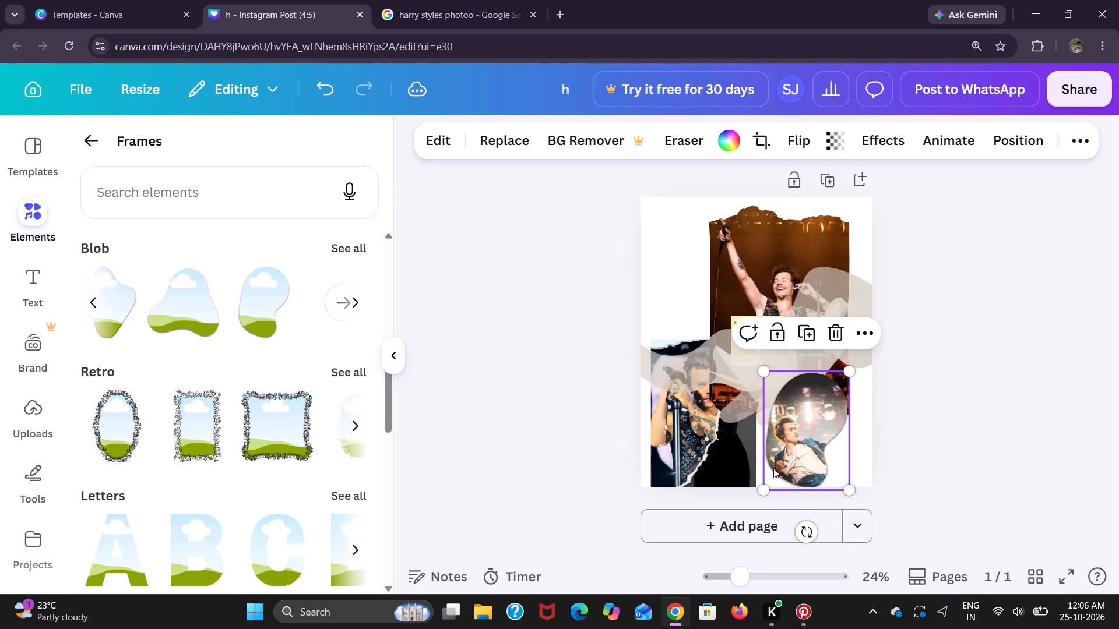
{"action": "left_click_drag", "start_coordinate": [798, 454], "coordinate": [812, 462]}
Trim the sheer paper strip's upper and lower edges and scale it down to about 1,282 by 545.
{"action": "left_click", "coordinate": [752, 374]}
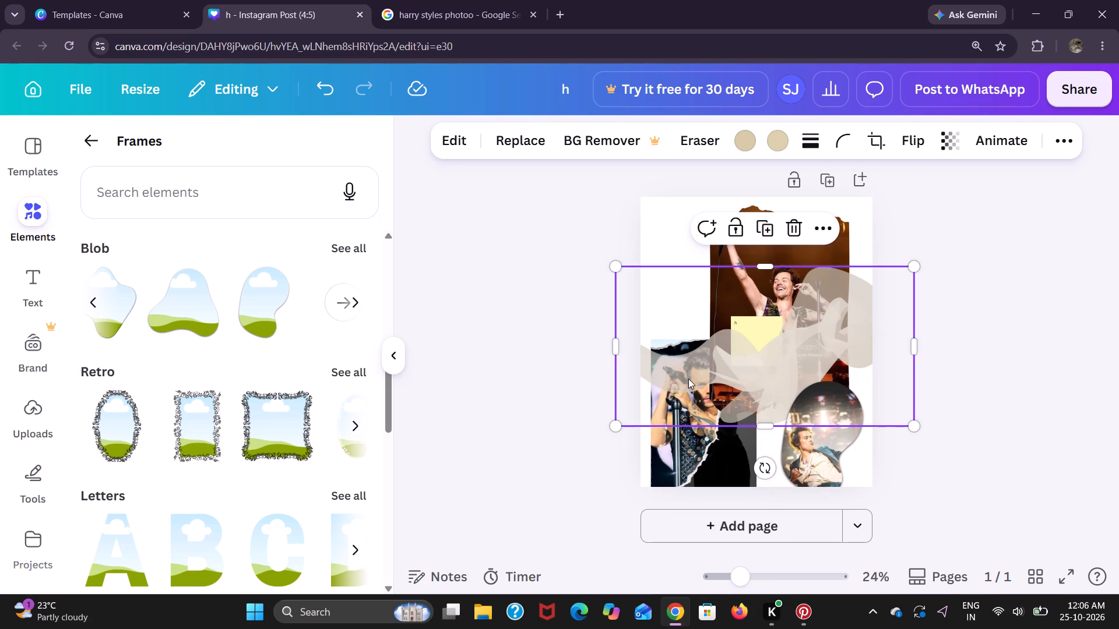
{"action": "left_click_drag", "start_coordinate": [765, 267], "coordinate": [765, 344]}
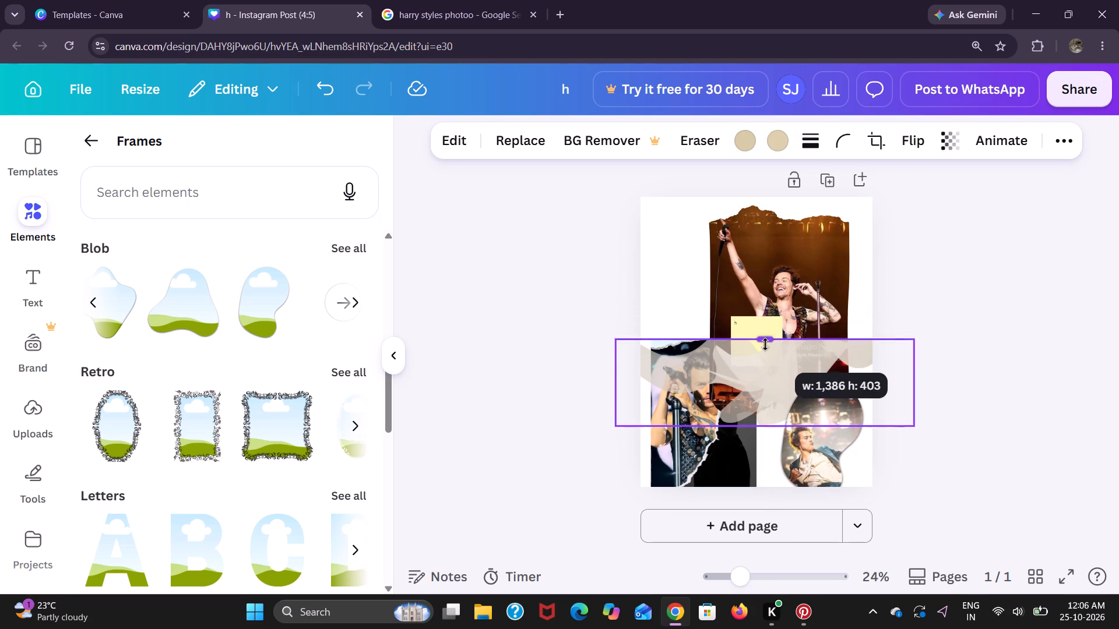
{"action": "left_click_drag", "start_coordinate": [765, 344], "coordinate": [757, 303]}
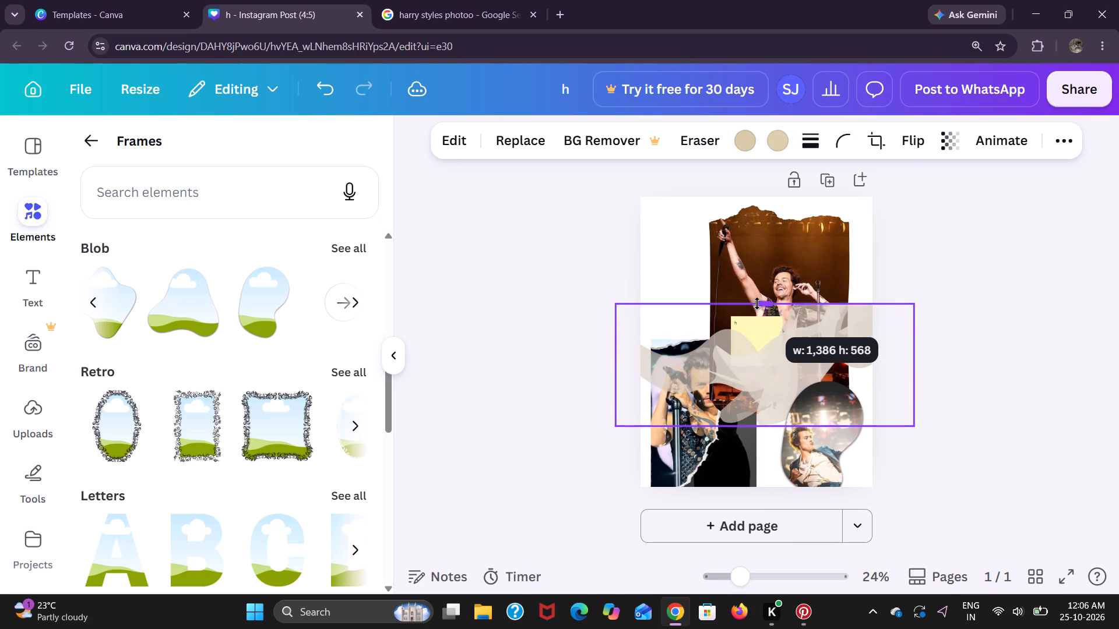
{"action": "left_click_drag", "start_coordinate": [757, 303], "coordinate": [755, 296]}
{"action": "left_click_drag", "start_coordinate": [759, 425], "coordinate": [759, 409]}
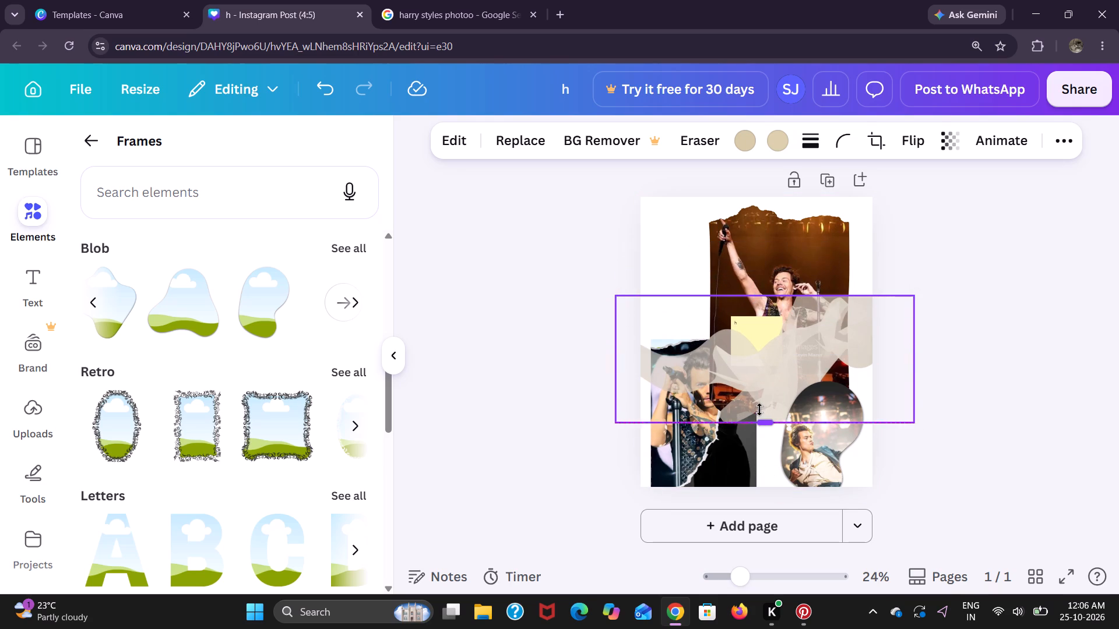
{"action": "left_click_drag", "start_coordinate": [759, 409], "coordinate": [759, 416]}
{"action": "left_click_drag", "start_coordinate": [910, 420], "coordinate": [867, 404]}
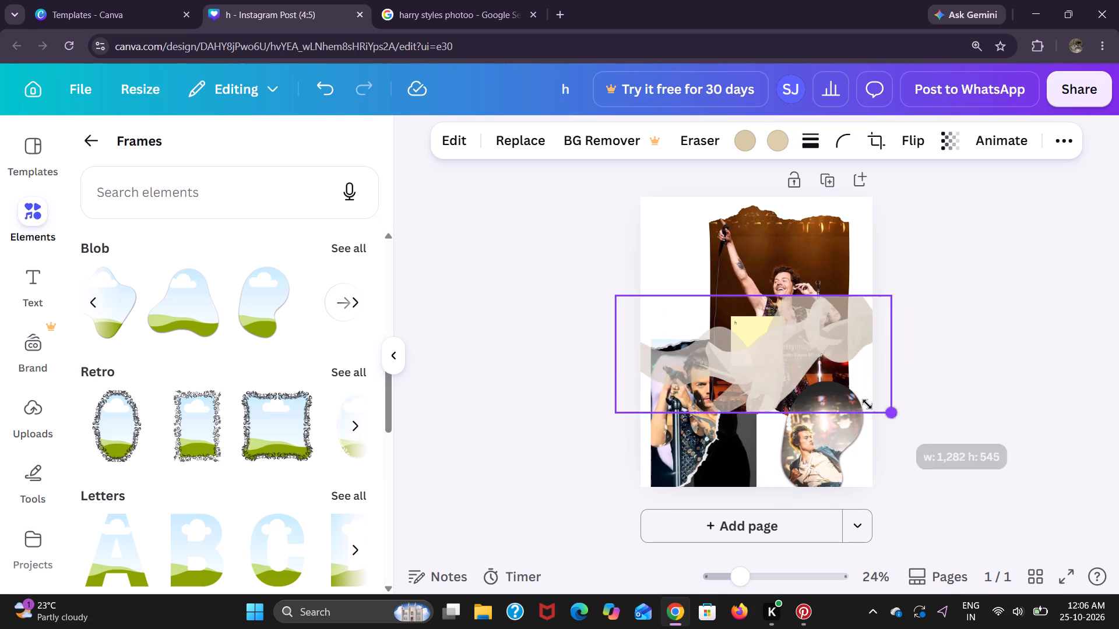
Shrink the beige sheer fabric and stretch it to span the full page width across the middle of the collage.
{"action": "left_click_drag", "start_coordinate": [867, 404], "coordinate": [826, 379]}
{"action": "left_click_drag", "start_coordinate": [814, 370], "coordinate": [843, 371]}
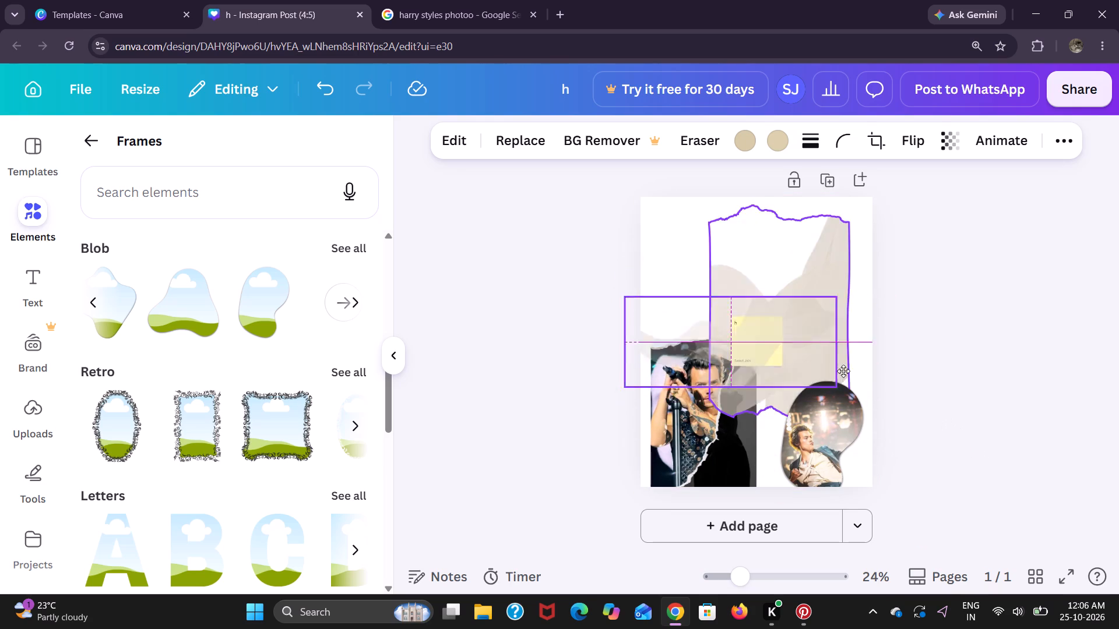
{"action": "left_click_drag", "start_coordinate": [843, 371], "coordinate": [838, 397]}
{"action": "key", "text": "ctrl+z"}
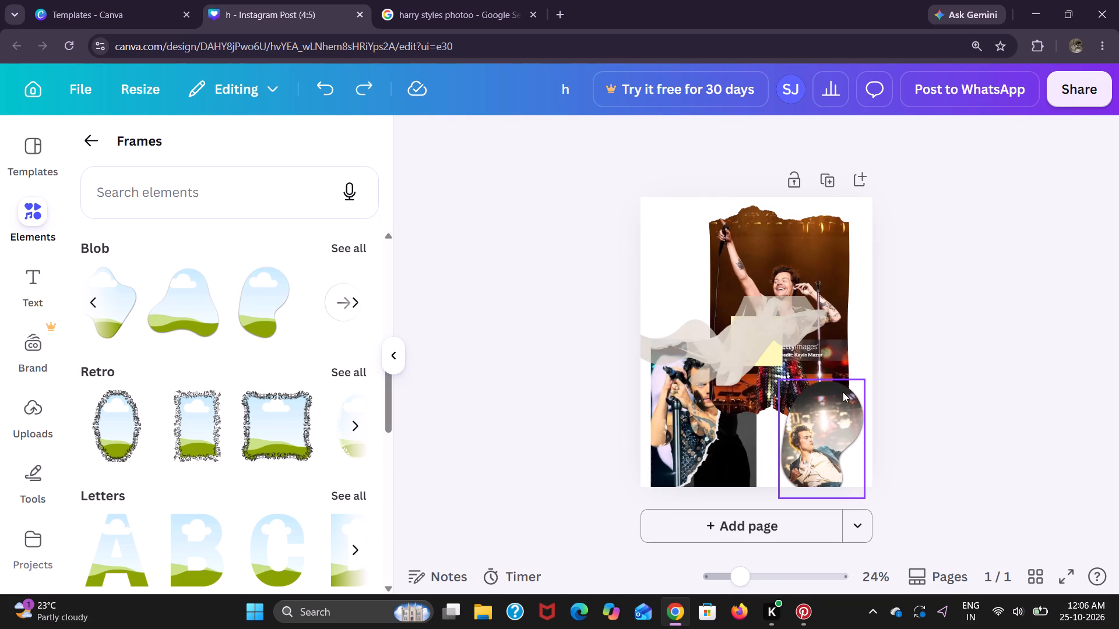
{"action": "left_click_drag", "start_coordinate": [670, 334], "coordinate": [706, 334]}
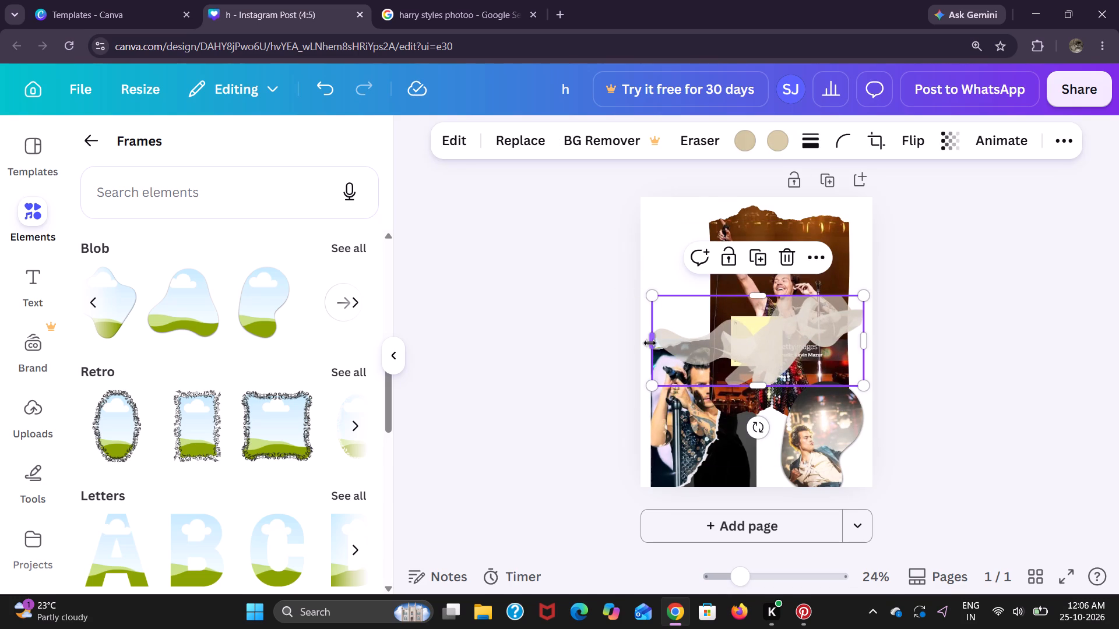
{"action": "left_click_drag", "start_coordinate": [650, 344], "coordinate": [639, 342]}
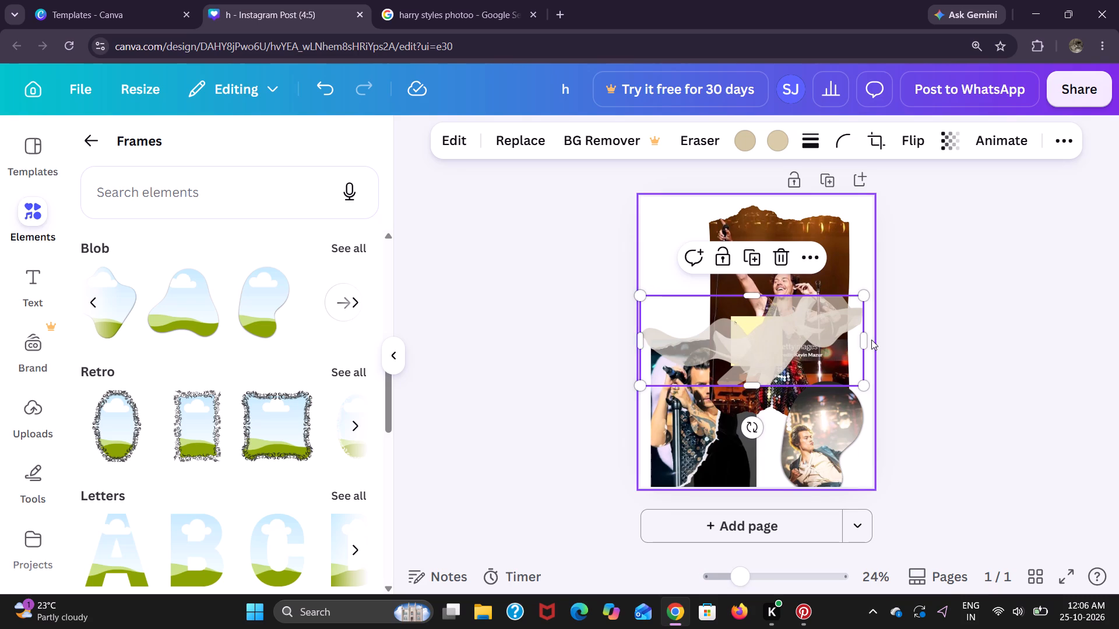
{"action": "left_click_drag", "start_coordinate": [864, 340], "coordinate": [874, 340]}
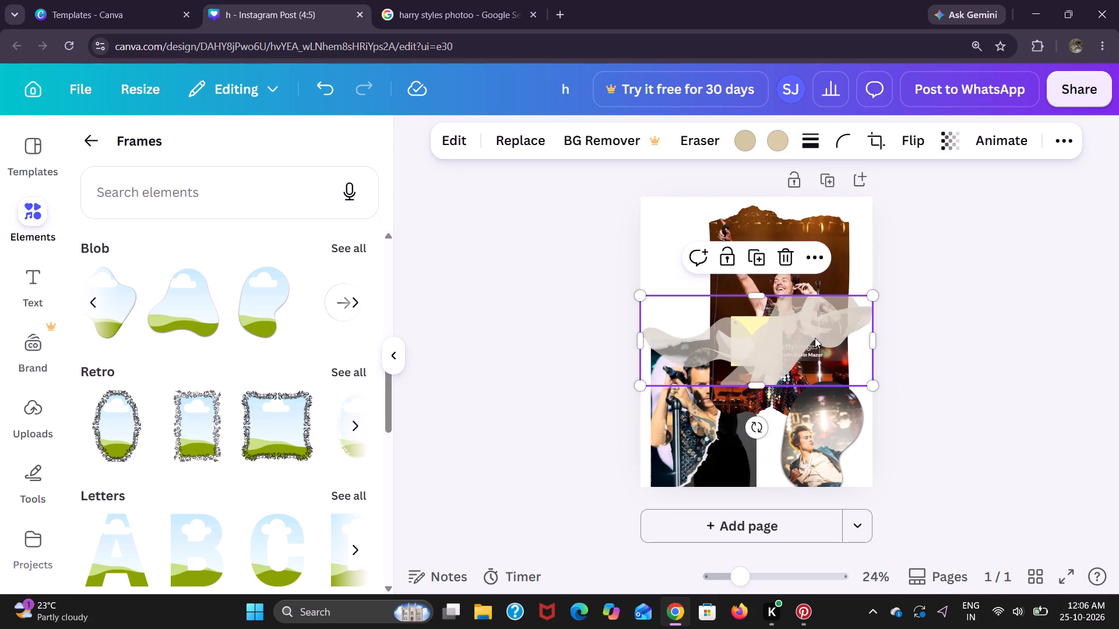
Move the large raised-arm concert photo up to the page's top edge and shift the sheer fabric slightly lower.
{"action": "left_click", "coordinate": [822, 257]}
{"action": "left_click", "coordinate": [837, 243]}
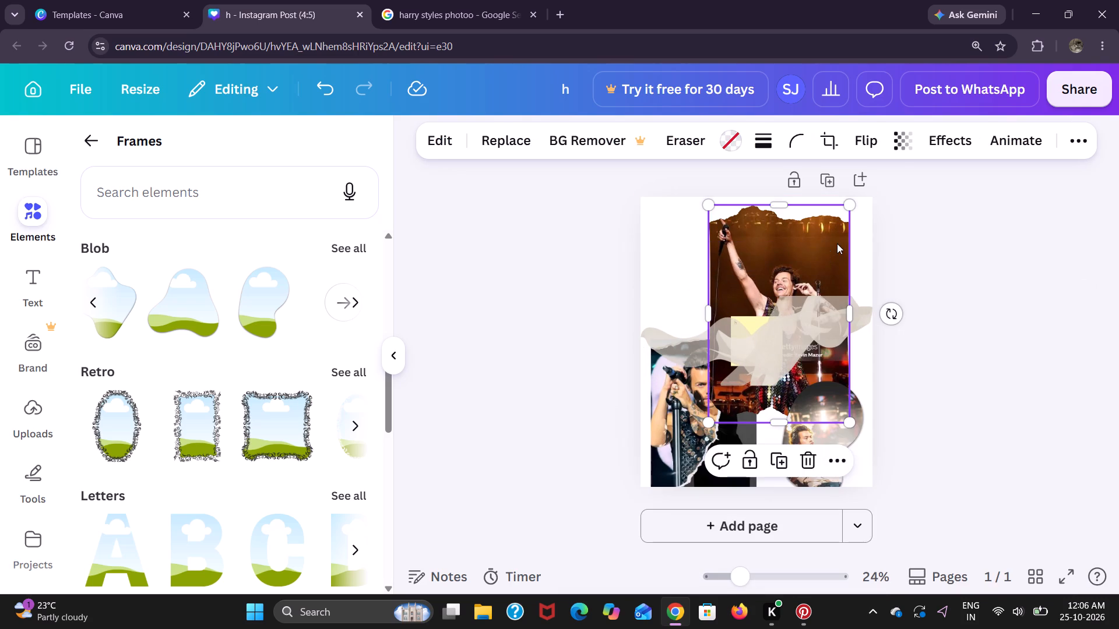
{"action": "left_click_drag", "start_coordinate": [837, 243], "coordinate": [837, 236]}
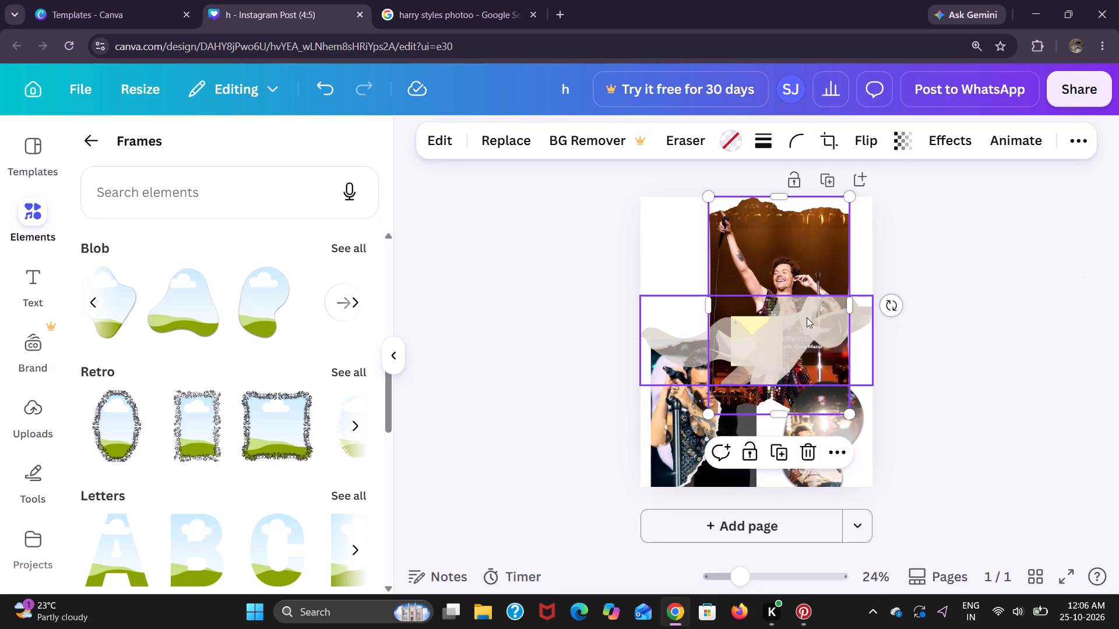
{"action": "left_click_drag", "start_coordinate": [807, 319], "coordinate": [807, 330]}
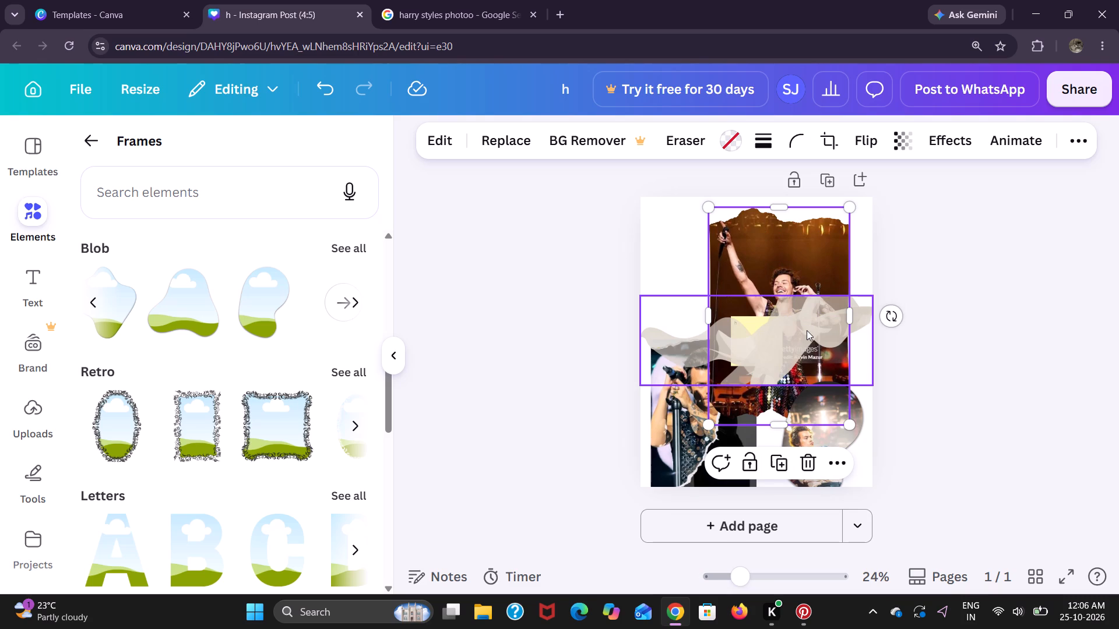
{"action": "key", "text": "ctrl+z"}
{"action": "left_click_drag", "start_coordinate": [861, 323], "coordinate": [861, 334]}
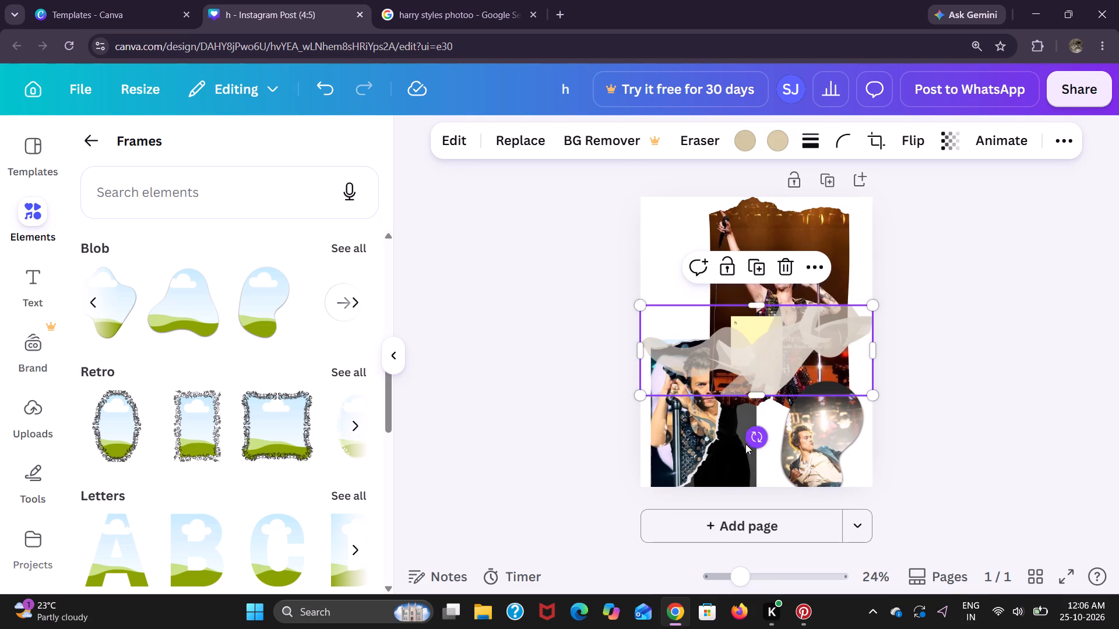
Move the lower-left torn-paper frame flush against the page's left and bottom edges.
{"action": "right_click_drag", "start_coordinate": [741, 444], "coordinate": [718, 446]}
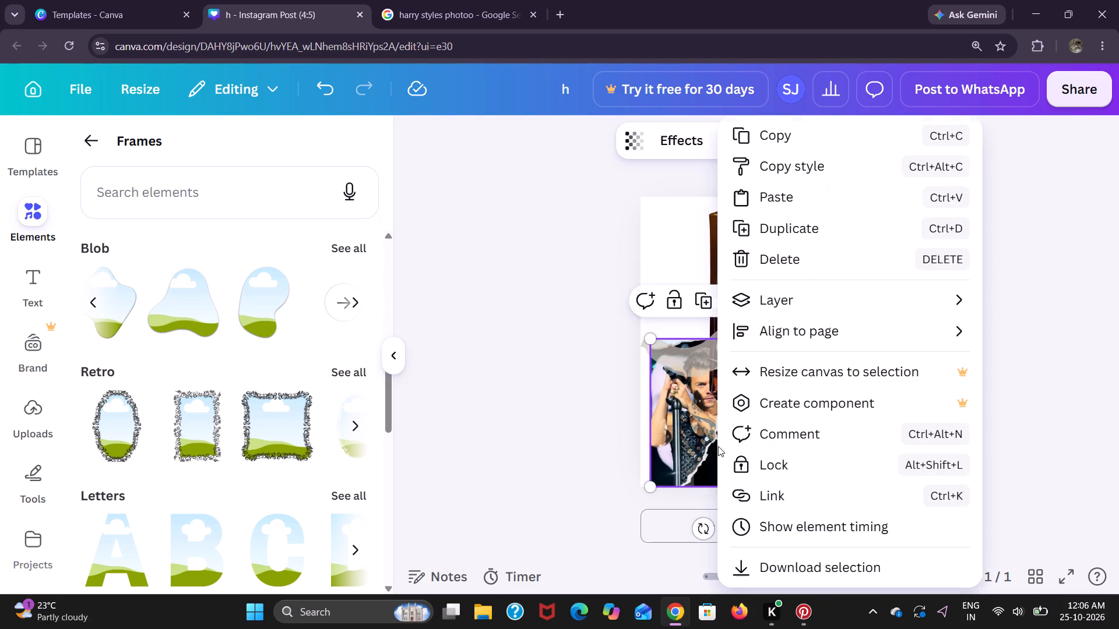
{"action": "left_click", "coordinate": [718, 446]}
{"action": "left_click", "coordinate": [690, 446]}
{"action": "left_click_drag", "start_coordinate": [694, 446], "coordinate": [684, 446]}
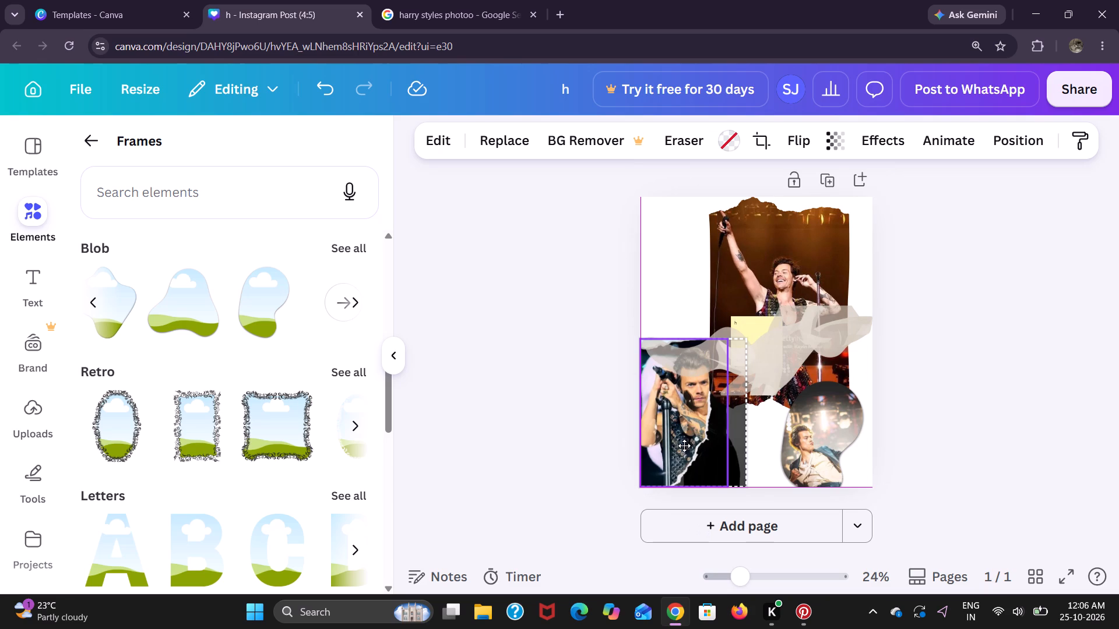
{"action": "left_click_drag", "start_coordinate": [684, 446], "coordinate": [682, 446]}
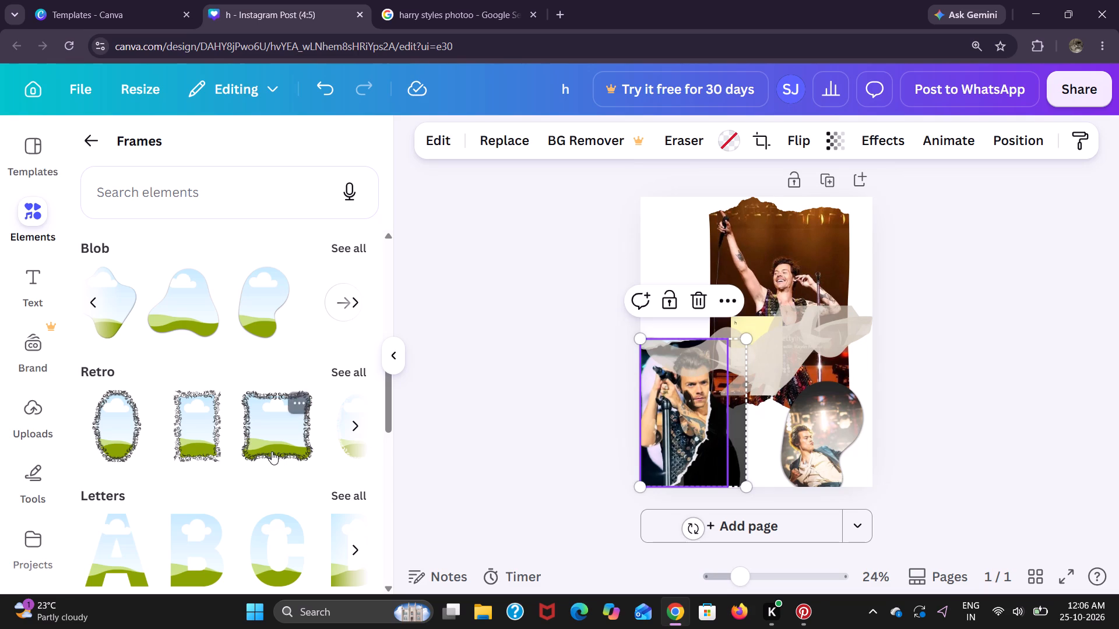
Look through the letter, number and trending frame shapes.
{"action": "scroll", "coordinate": [272, 451], "scroll_direction": "down", "scroll_amount": 2}
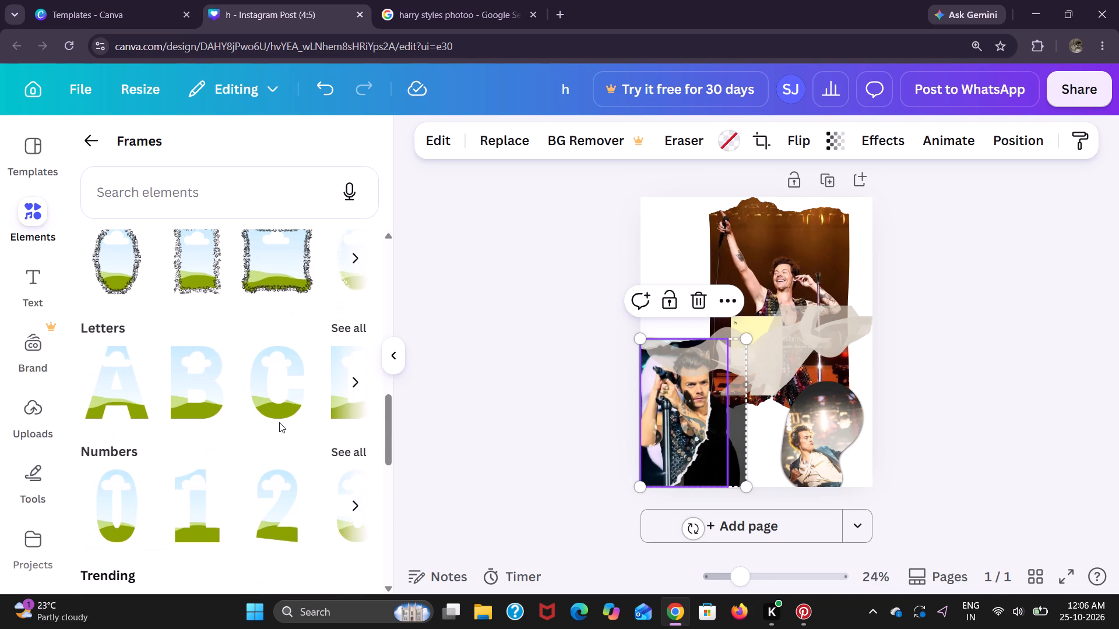
{"action": "scroll", "coordinate": [279, 422], "scroll_direction": "left", "scroll_amount": 2}
{"action": "scroll", "coordinate": [290, 404], "scroll_direction": "down", "scroll_amount": 4}
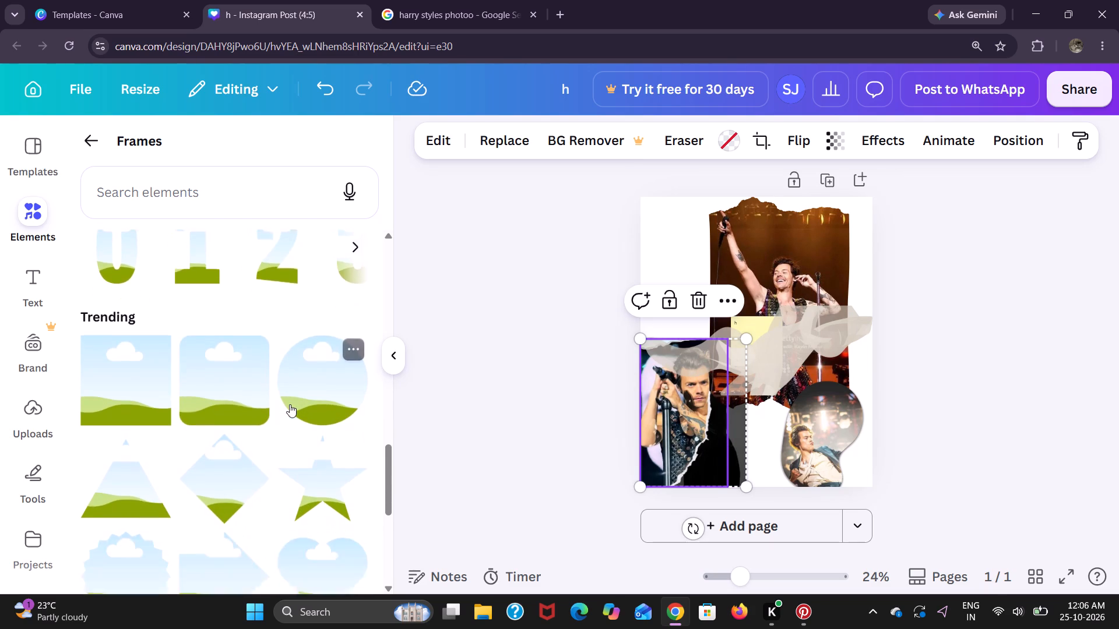
{"action": "scroll", "coordinate": [290, 404], "scroll_direction": "down", "scroll_amount": 5}
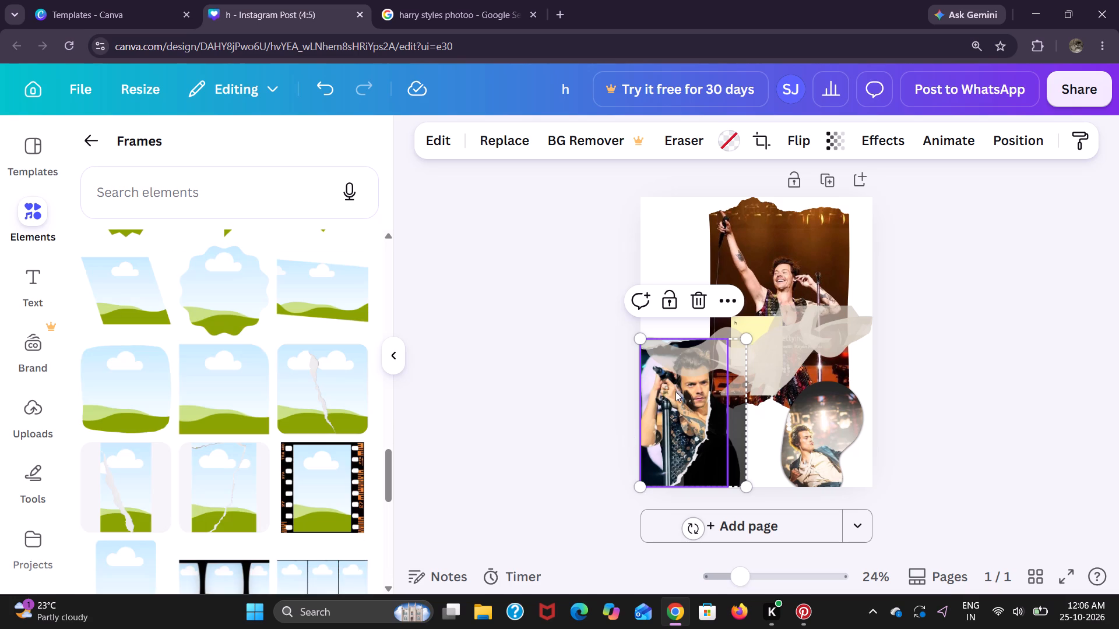
Find the raised-arm concert photo in the Google Images results and place it in the empty right half of the collage's lower-left torn-paper frame.
{"action": "left_click", "coordinate": [601, 482]}
{"action": "left_click", "coordinate": [459, 2]}
{"action": "scroll", "coordinate": [543, 359], "scroll_direction": "down", "scroll_amount": 8}
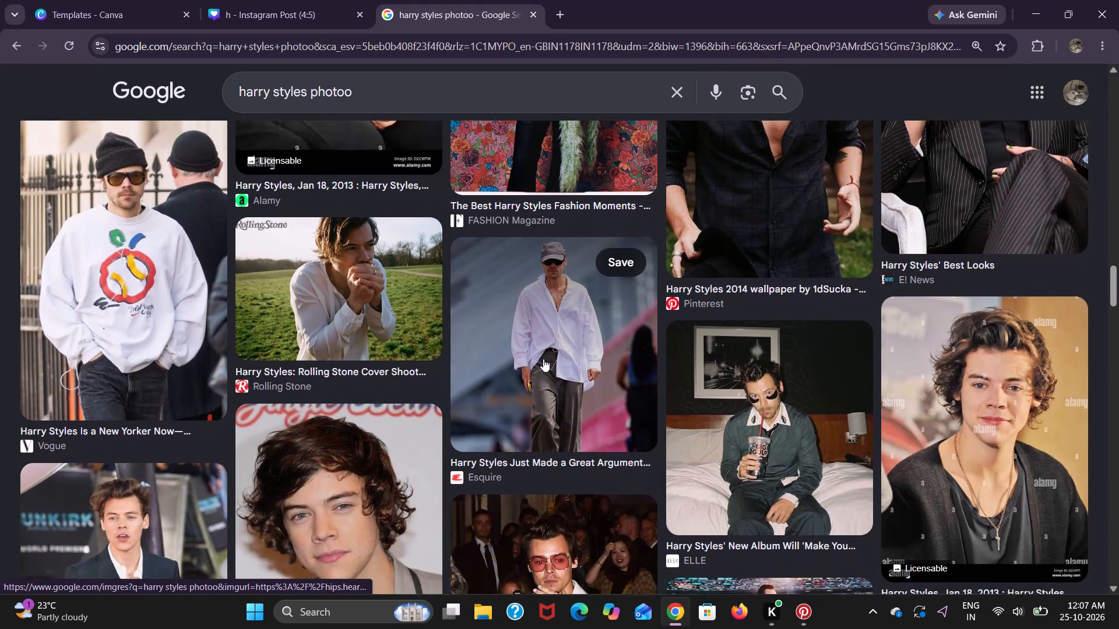
{"action": "scroll", "coordinate": [543, 359], "scroll_direction": "down", "scroll_amount": 5}
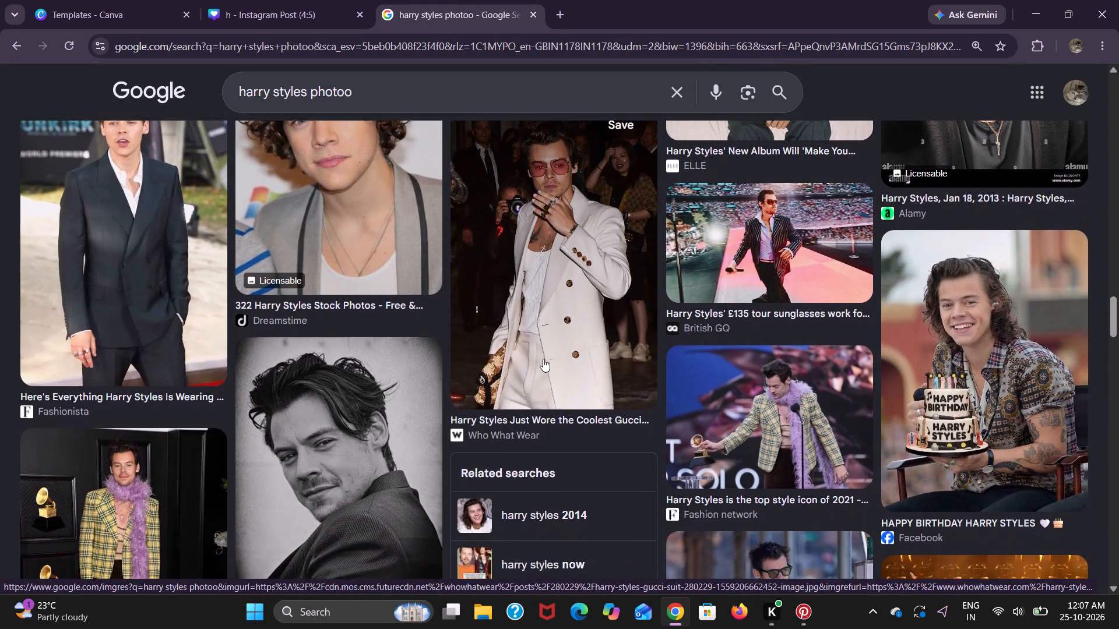
{"action": "scroll", "coordinate": [543, 359], "scroll_direction": "down", "scroll_amount": 3}
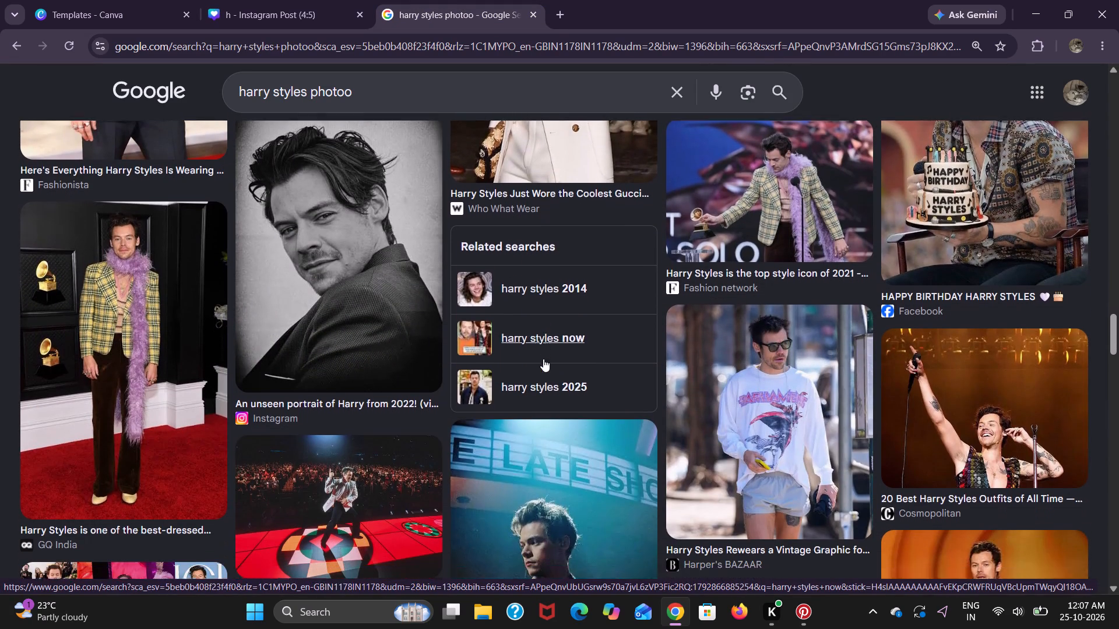
{"action": "scroll", "coordinate": [543, 359], "scroll_direction": "down", "scroll_amount": 2}
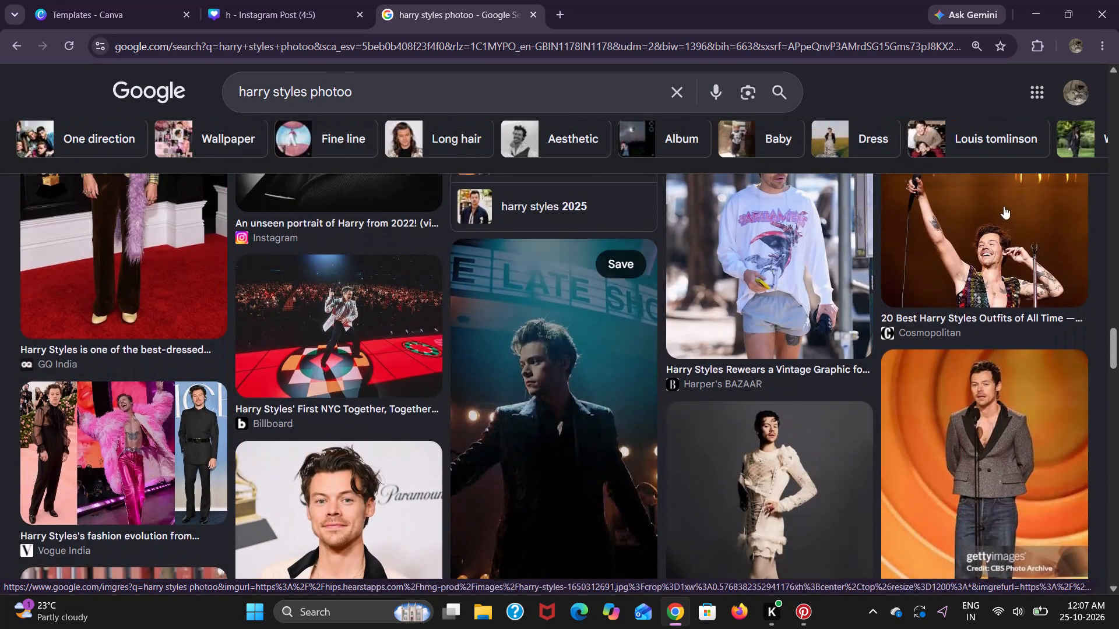
{"action": "left_click_drag", "start_coordinate": [969, 238], "coordinate": [255, 0]}
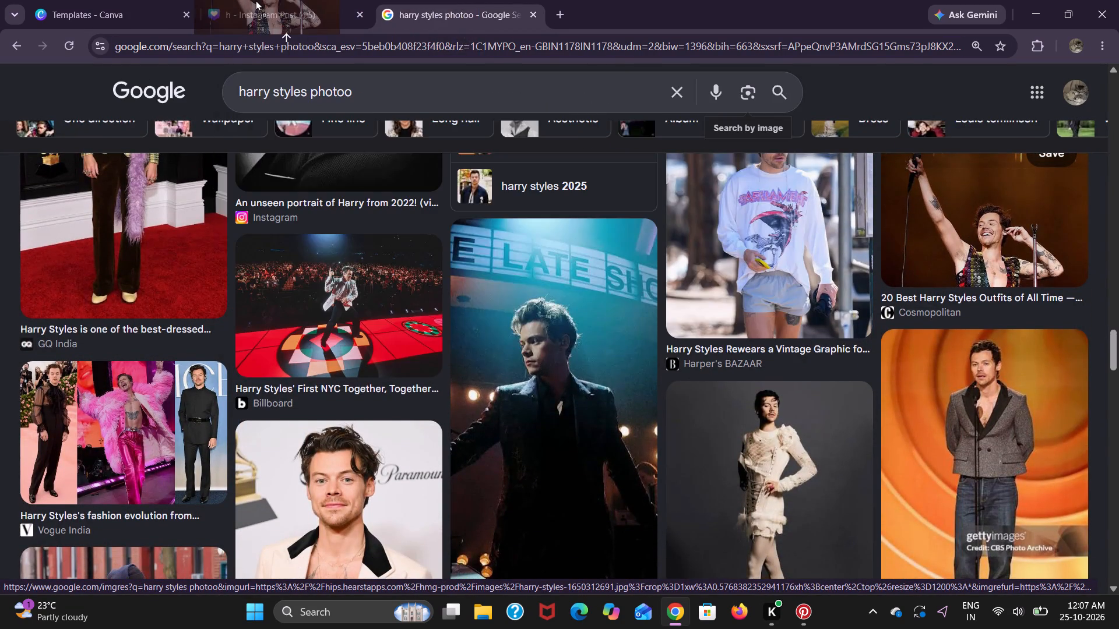
{"action": "left_click_drag", "start_coordinate": [255, 0], "coordinate": [754, 462]}
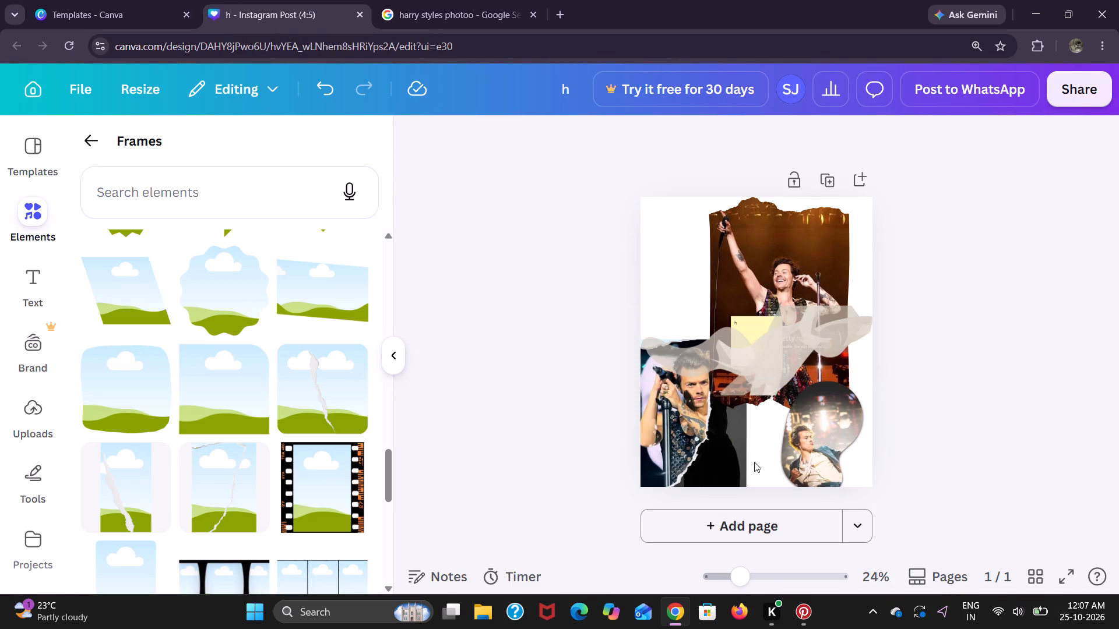
{"action": "left_click_drag", "start_coordinate": [752, 341], "coordinate": [729, 447]}
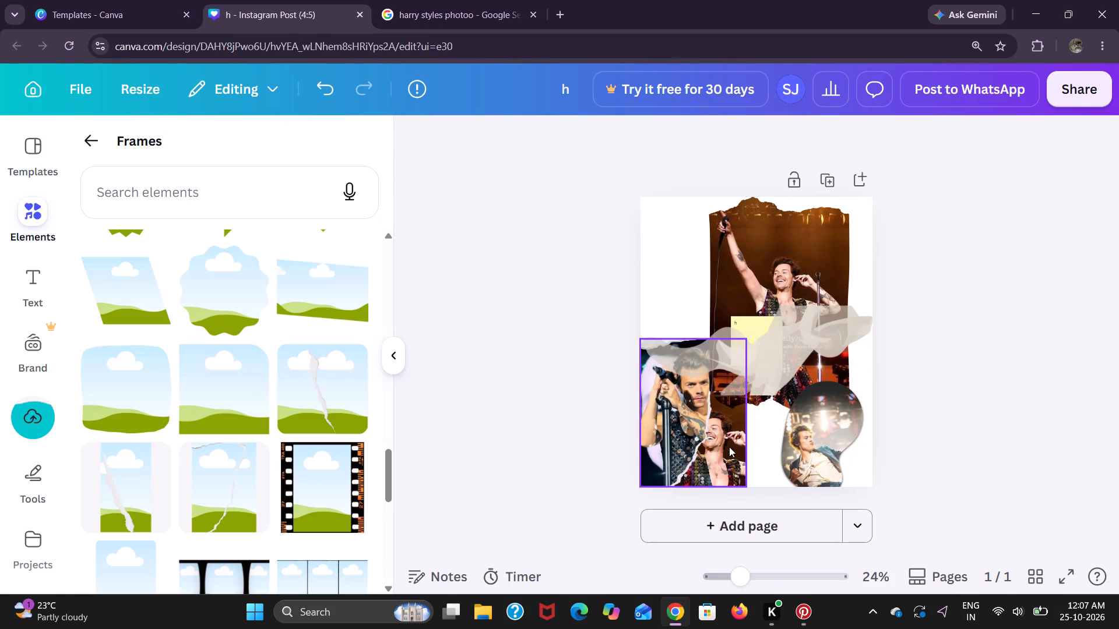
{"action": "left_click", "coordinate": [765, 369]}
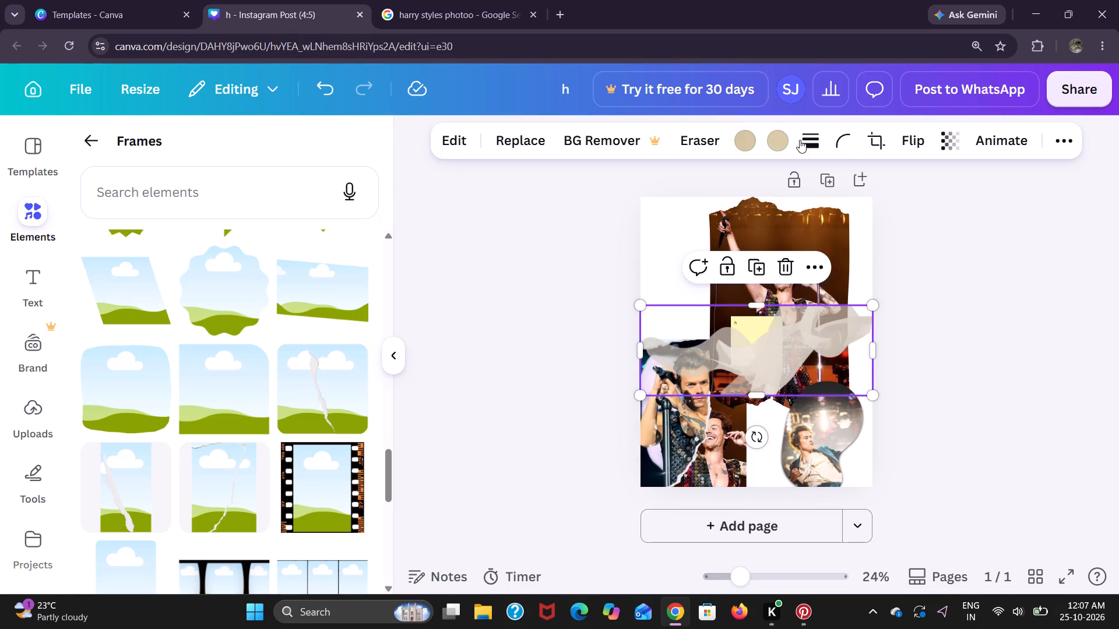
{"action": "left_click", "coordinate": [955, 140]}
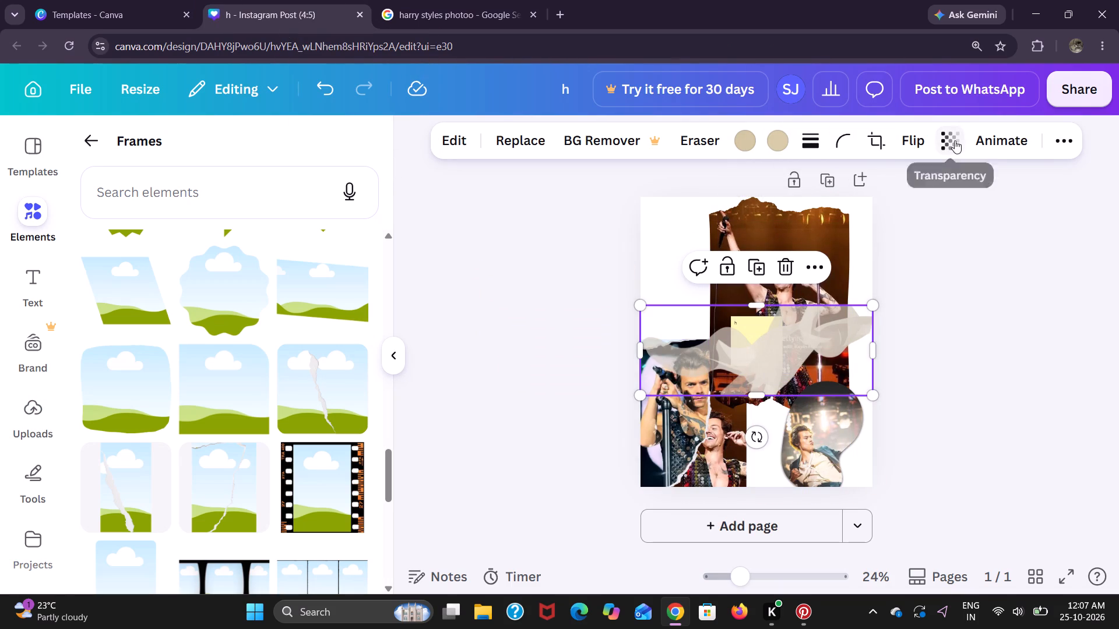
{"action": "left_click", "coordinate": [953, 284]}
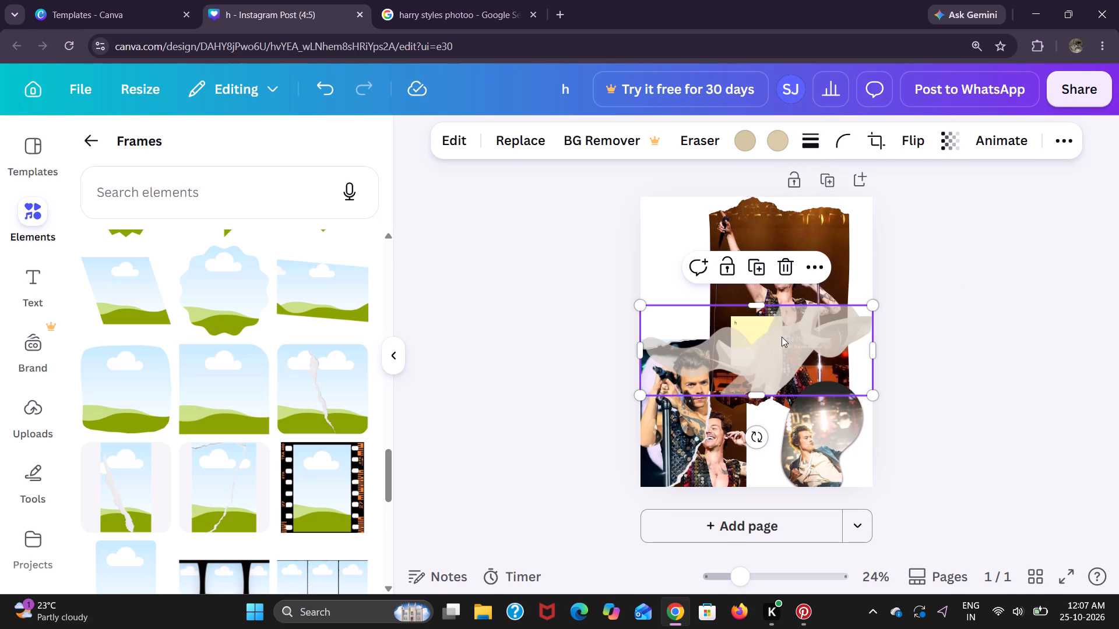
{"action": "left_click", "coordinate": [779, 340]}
Look through the ready-made font combinations for a text design to use in the collage.
{"action": "left_click", "coordinate": [31, 289]}
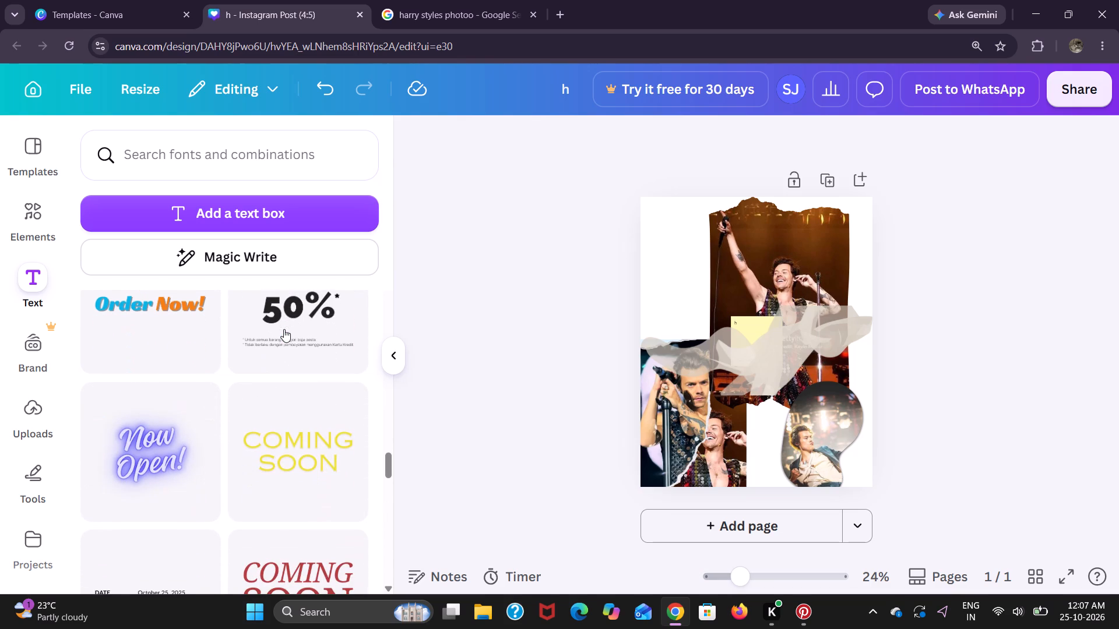
Add the "Order Now!" text style to the page and replace its wording with "Haryy Styles".
{"action": "left_click", "coordinate": [173, 334]}
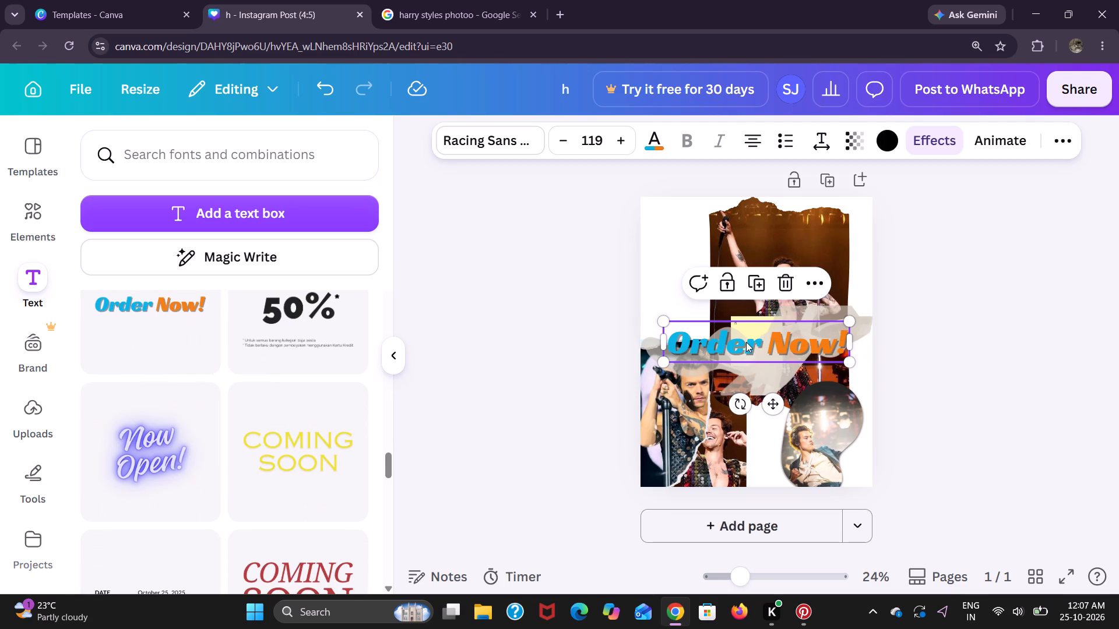
{"action": "left_click", "coordinate": [747, 341]}
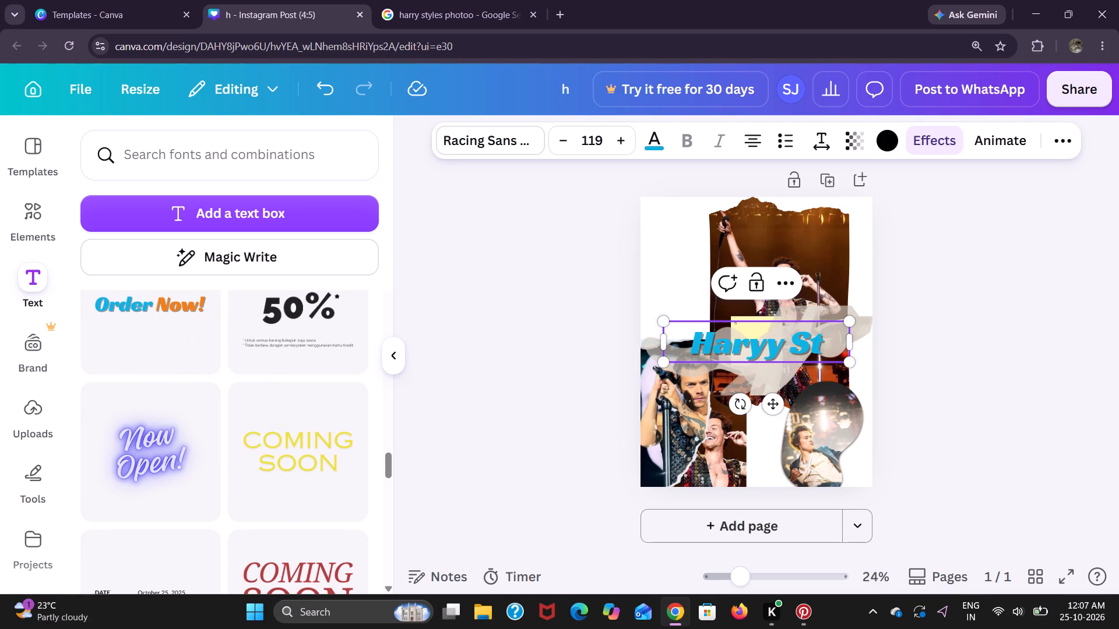
{"action": "key", "text": "BackSpace"}
{"action": "type", "text": "ke"}
{"action": "key", "text": "BackSpace"}
{"action": "key", "text": "BackSpace"}
{"action": "type", "text": "le"}
{"action": "key", "text": "s"}
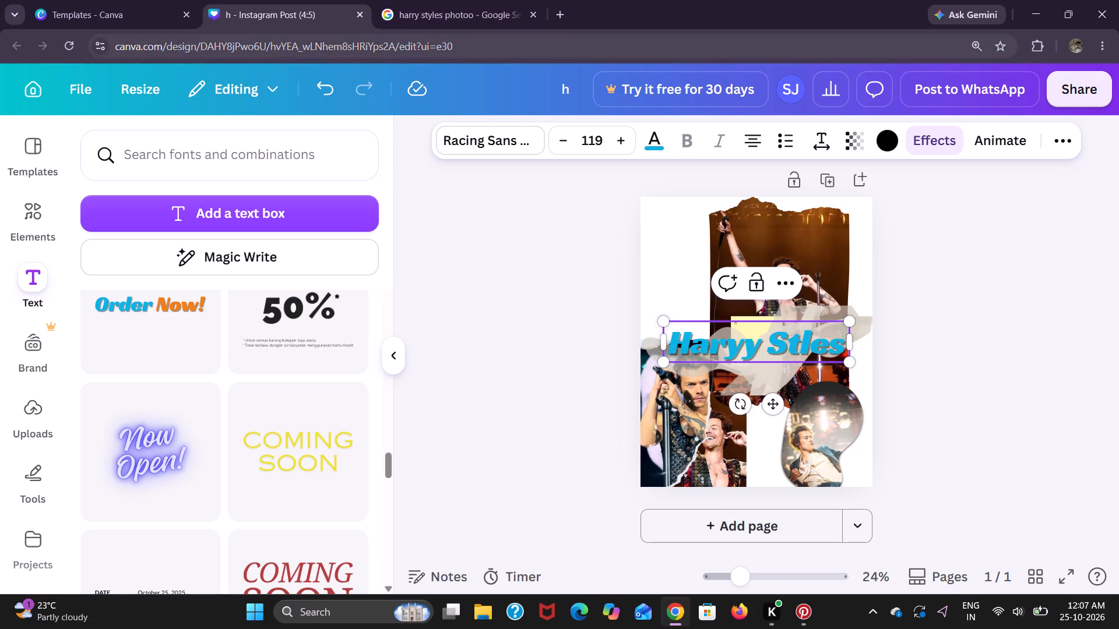
Correct the misspelled second word of the heading so the text reads "Haryy Styles".
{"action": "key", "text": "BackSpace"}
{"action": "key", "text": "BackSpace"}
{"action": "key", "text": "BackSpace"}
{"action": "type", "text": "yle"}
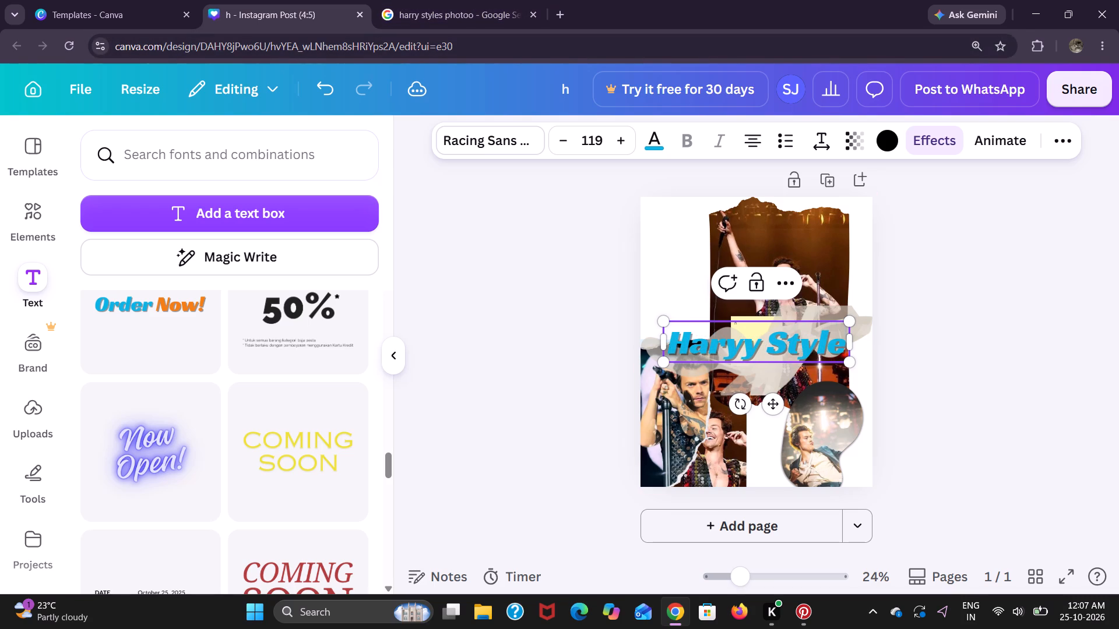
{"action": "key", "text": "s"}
Widen the "Haryy Styles" text box on both sides to the full page width so the heading fits on one line.
{"action": "left_click", "coordinate": [445, 0]}
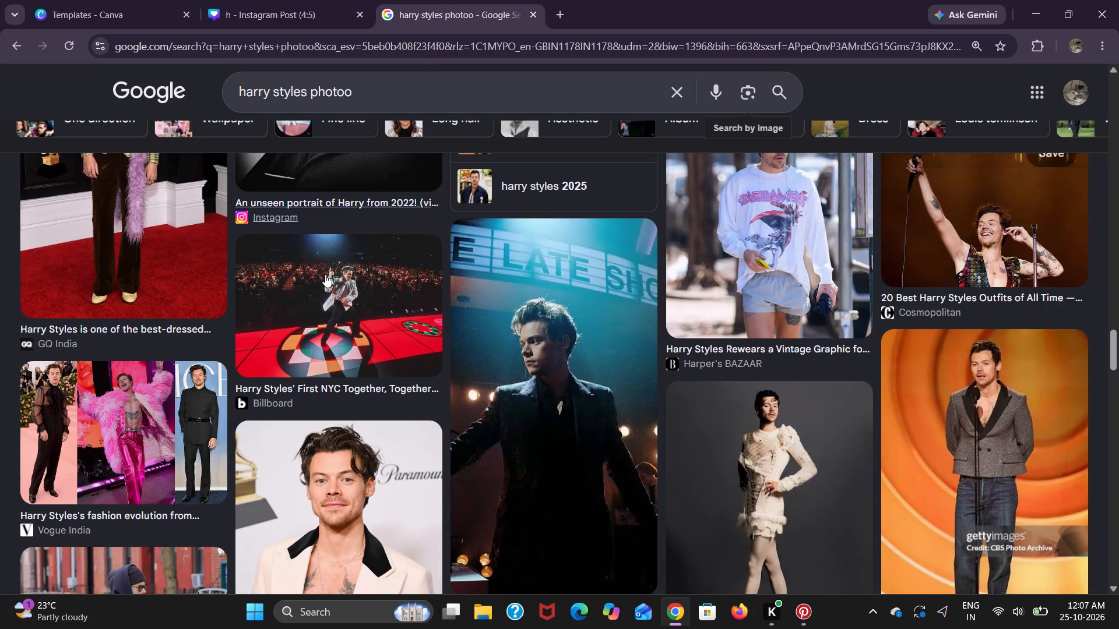
{"action": "left_click", "coordinate": [290, 0]}
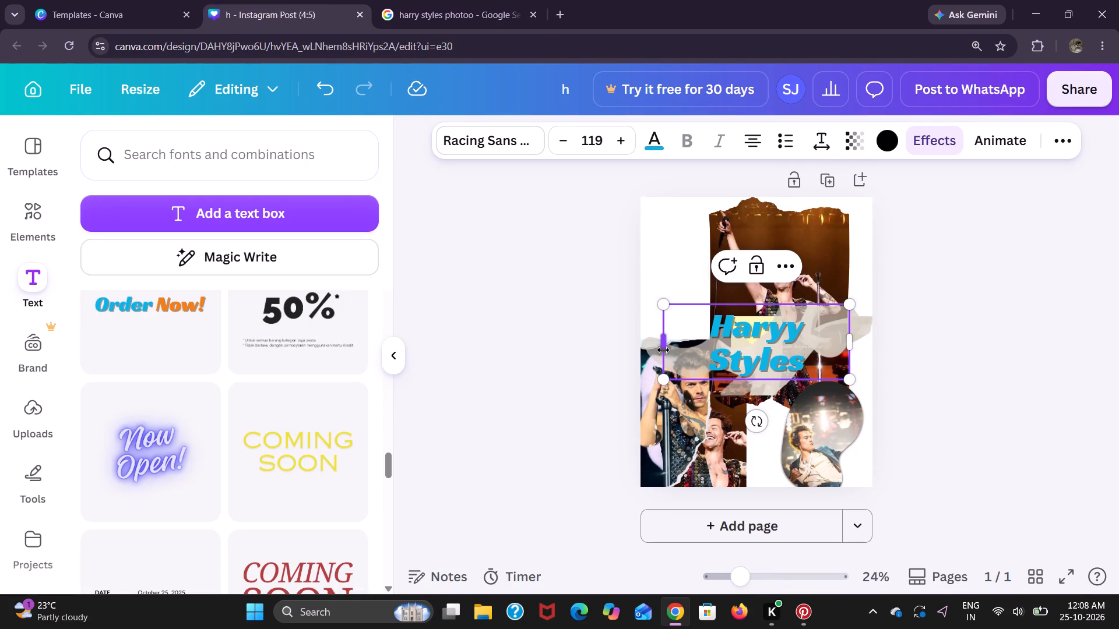
{"action": "left_click_drag", "start_coordinate": [663, 349], "coordinate": [635, 349]}
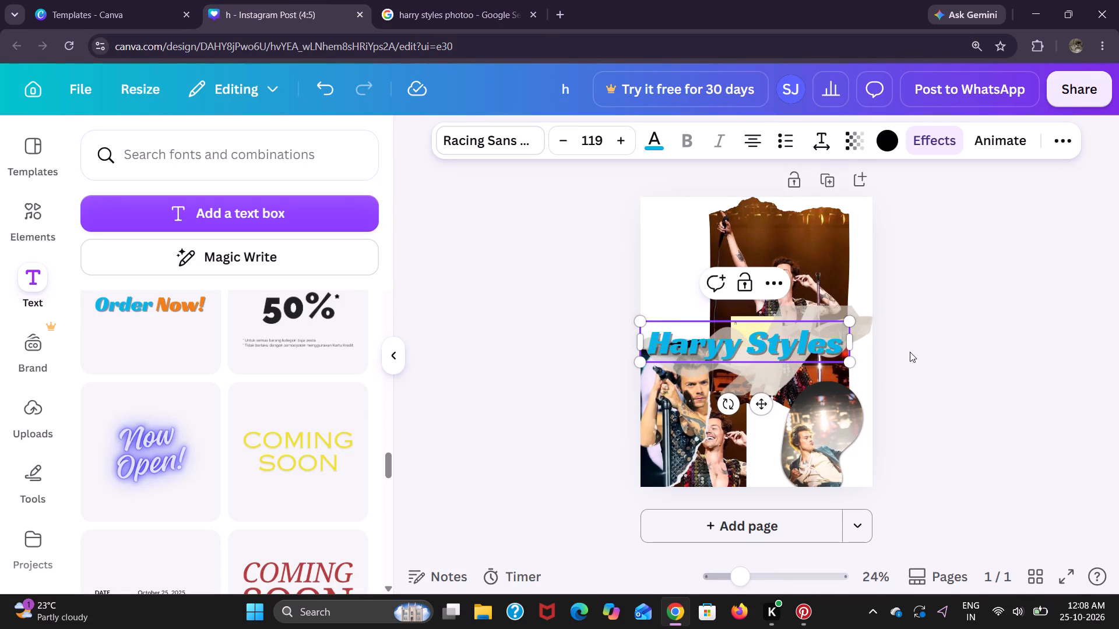
{"action": "left_click_drag", "start_coordinate": [851, 349], "coordinate": [877, 349]}
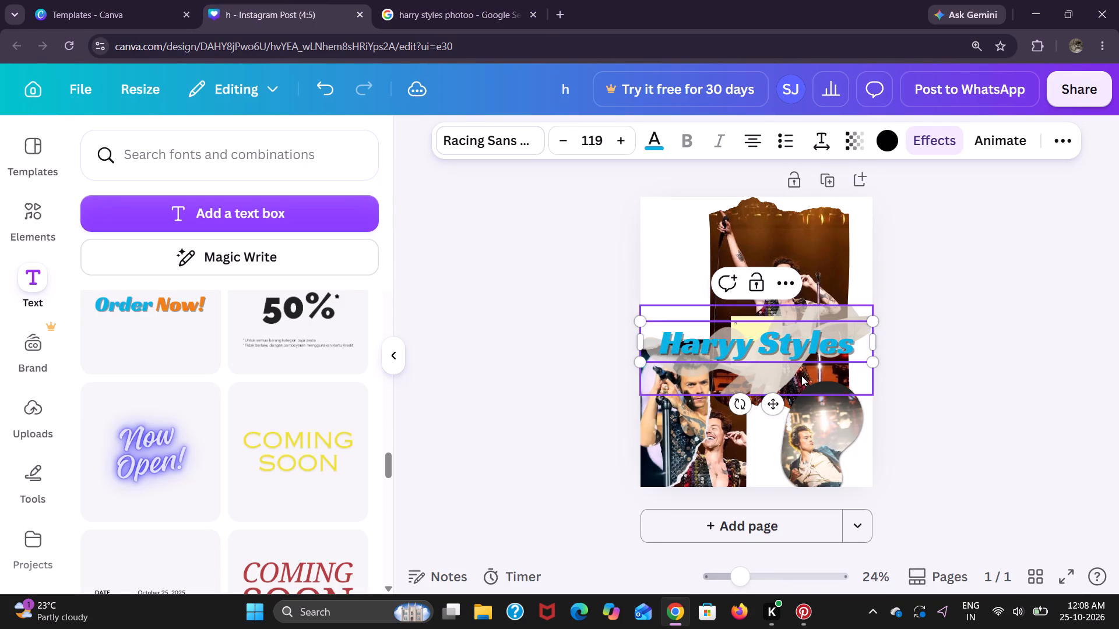
Change the first of the sheer fabric's two beige colours to a custom bright red.
{"action": "left_click", "coordinate": [768, 380]}
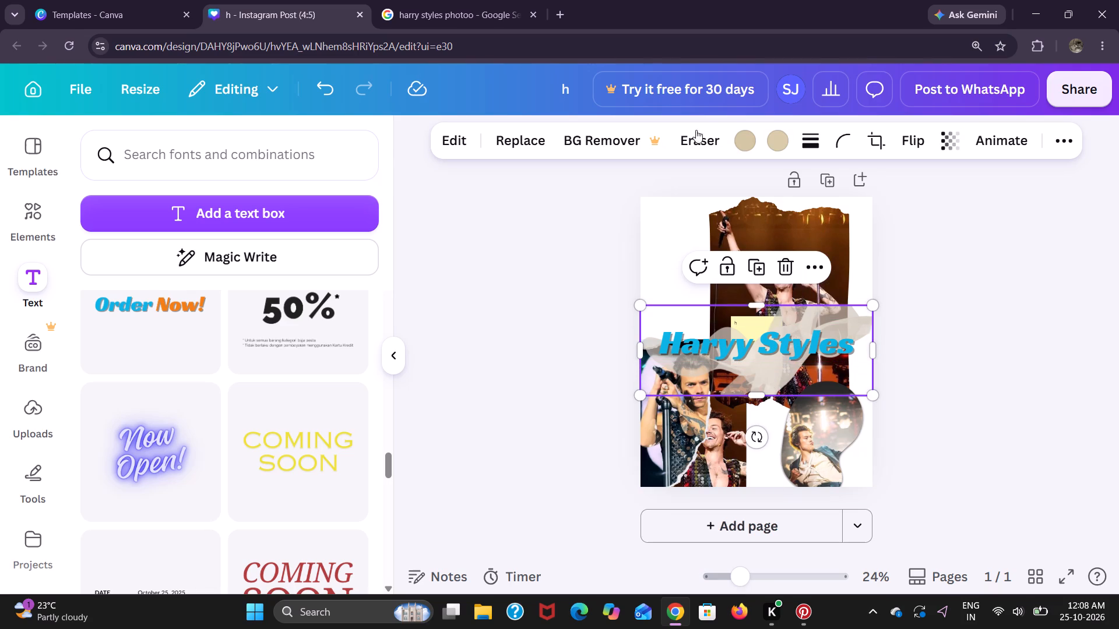
{"action": "left_click", "coordinate": [742, 141]}
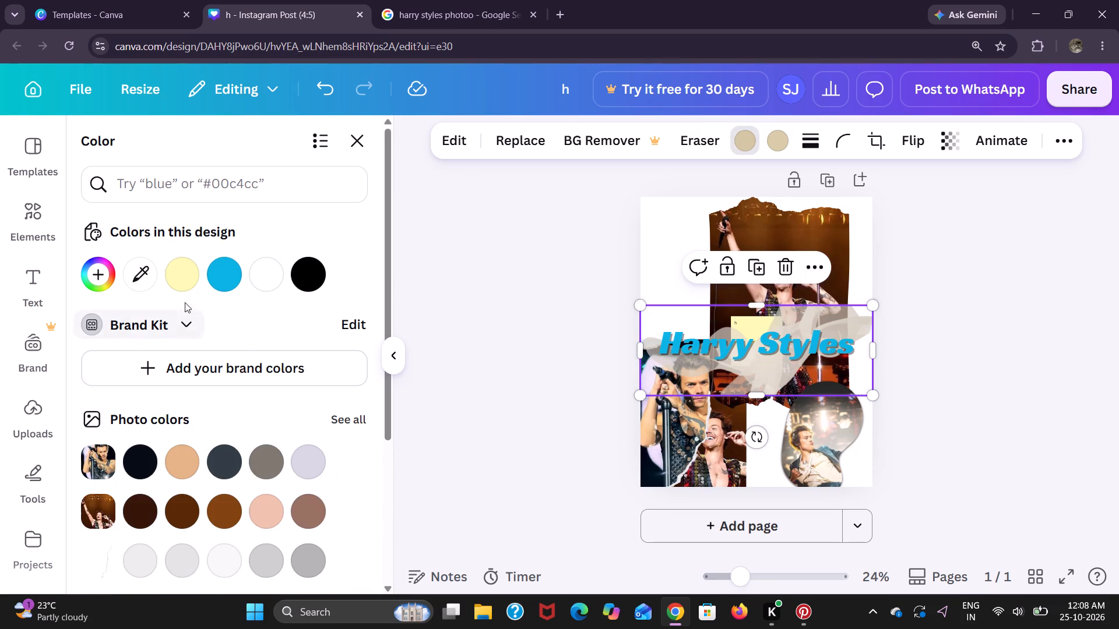
{"action": "left_click", "coordinate": [108, 277]}
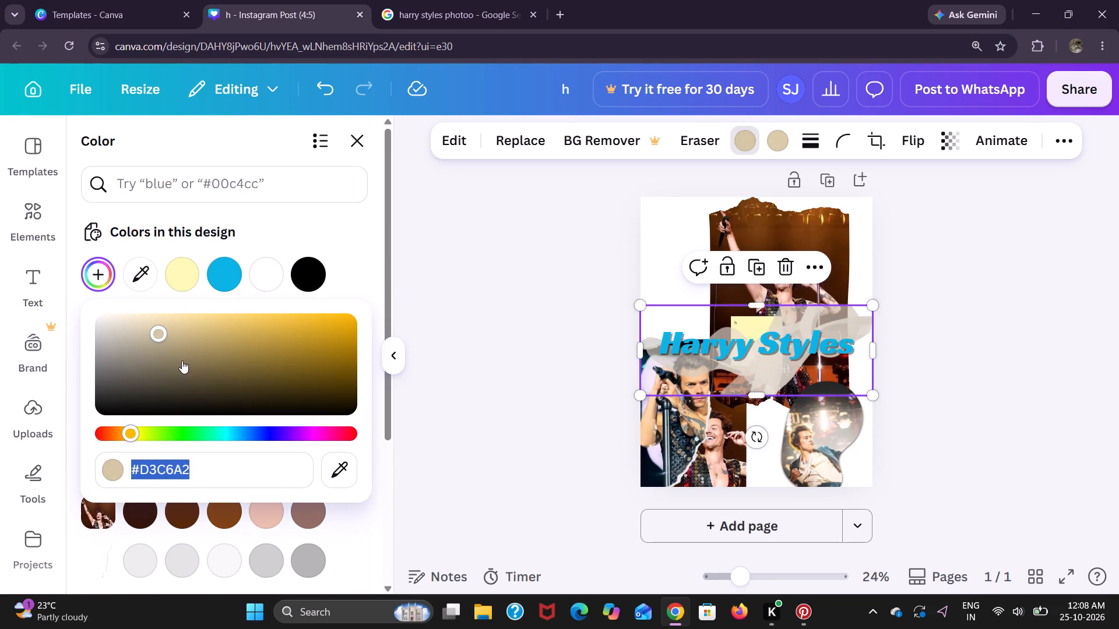
{"action": "left_click_drag", "start_coordinate": [177, 351], "coordinate": [329, 315]}
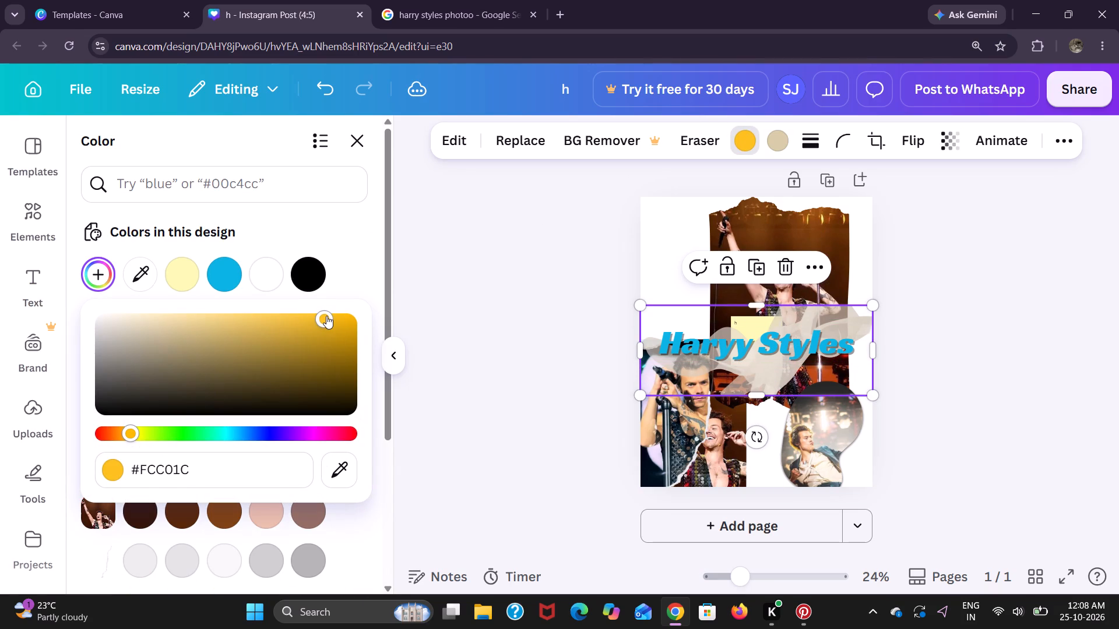
{"action": "left_click_drag", "start_coordinate": [326, 316], "coordinate": [327, 408]}
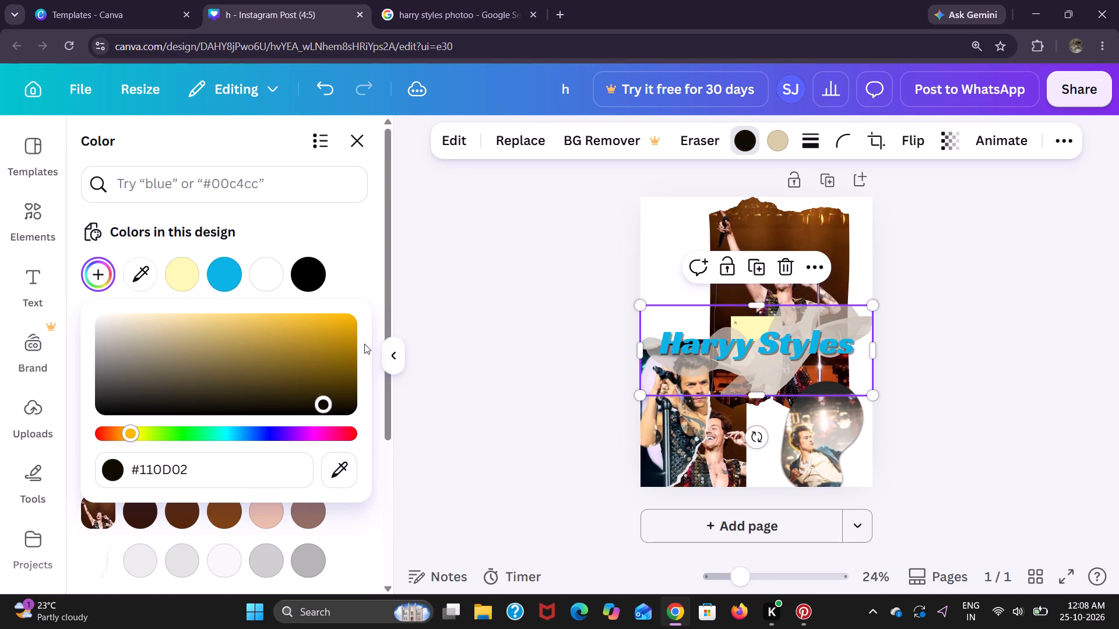
{"action": "left_click_drag", "start_coordinate": [316, 398], "coordinate": [155, 469]}
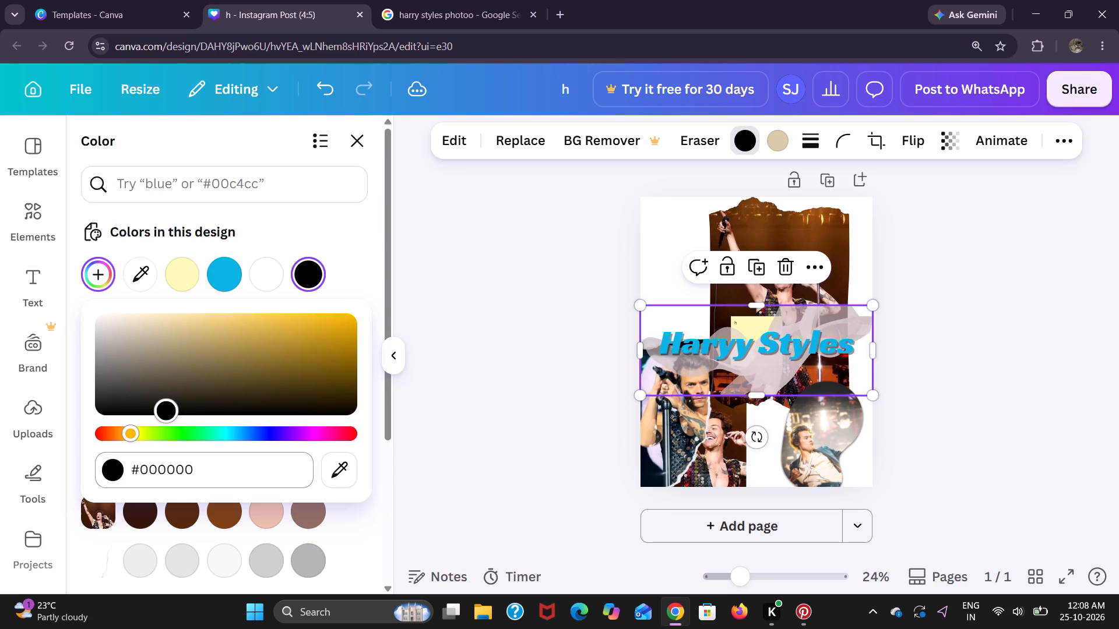
{"action": "left_click_drag", "start_coordinate": [155, 469], "coordinate": [216, 432]}
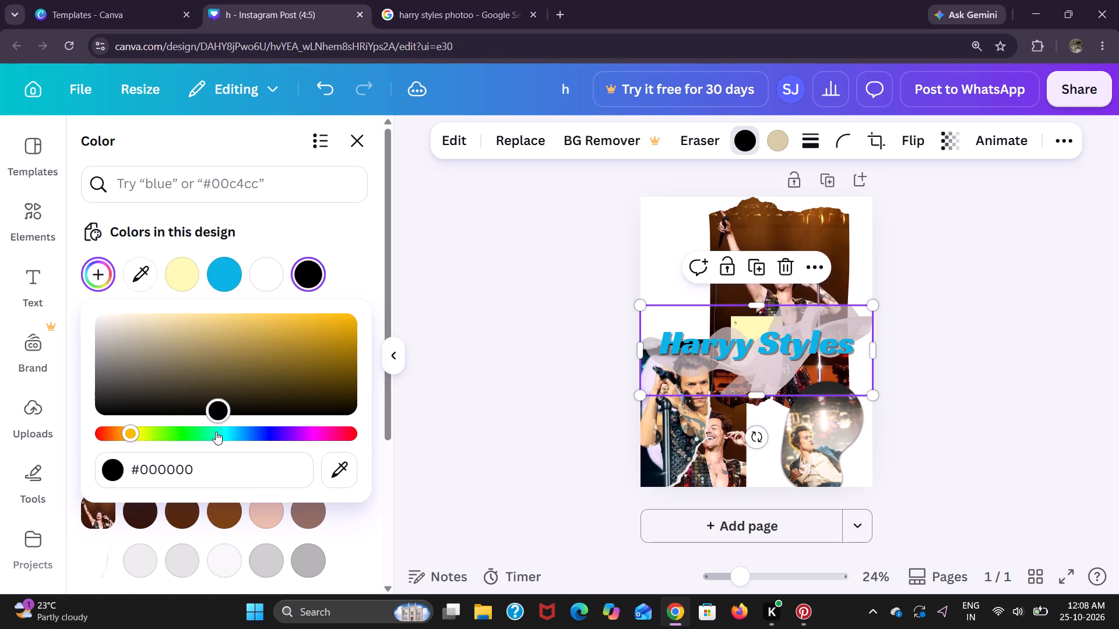
{"action": "left_click_drag", "start_coordinate": [216, 432], "coordinate": [188, 422]}
{"action": "left_click_drag", "start_coordinate": [126, 438], "coordinate": [116, 436]}
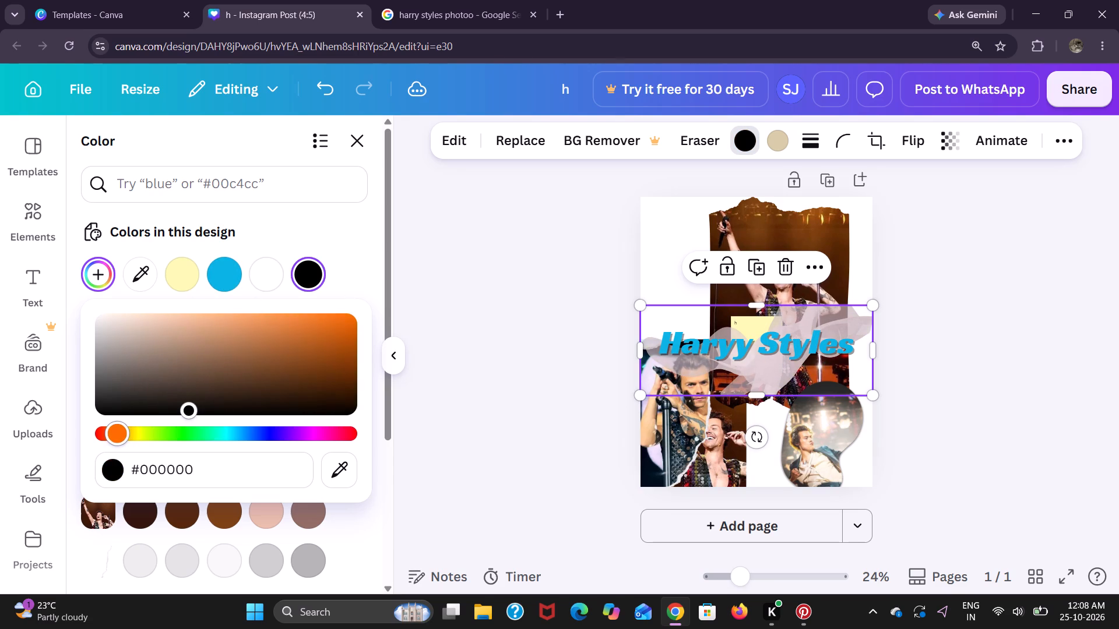
{"action": "left_click_drag", "start_coordinate": [116, 436], "coordinate": [101, 437]}
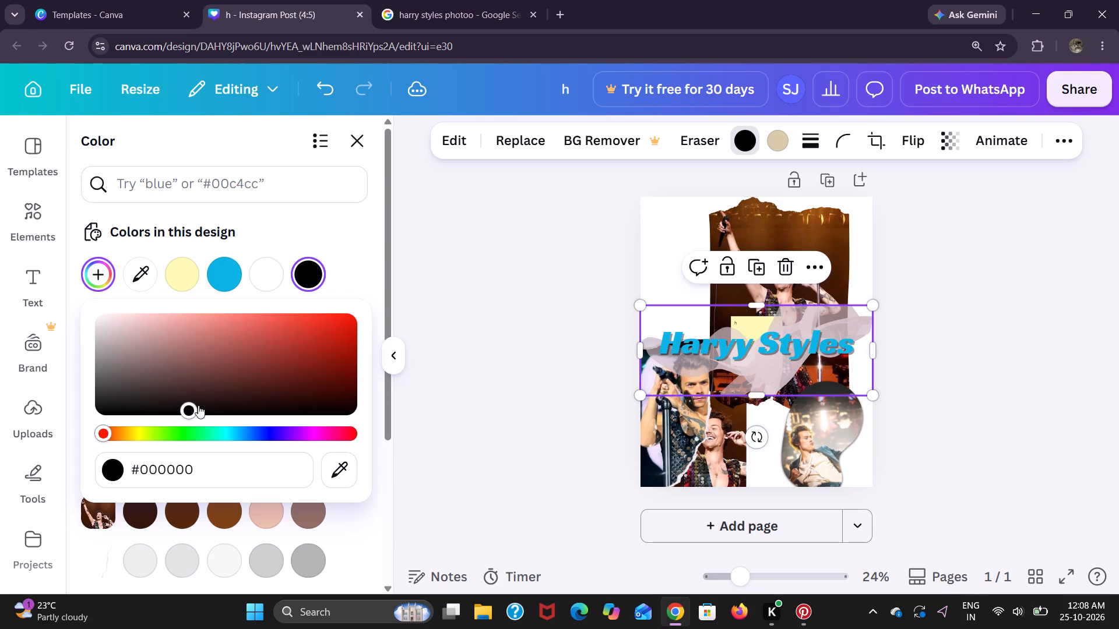
{"action": "left_click_drag", "start_coordinate": [193, 409], "coordinate": [353, 354]}
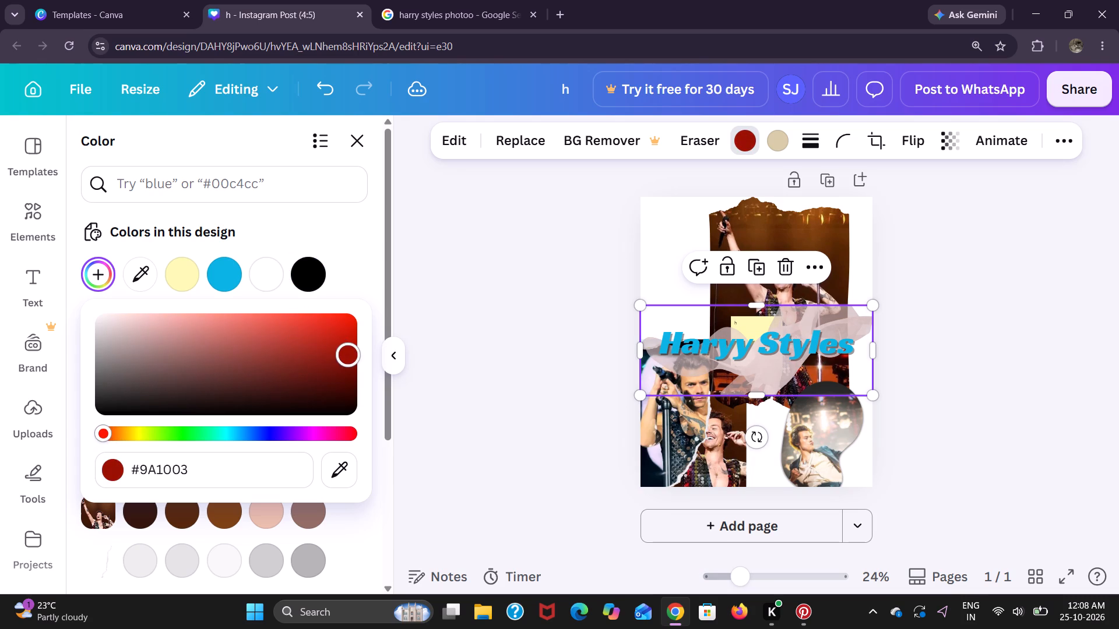
{"action": "left_click_drag", "start_coordinate": [353, 354], "coordinate": [374, 327]}
{"action": "left_click", "coordinate": [374, 327]}
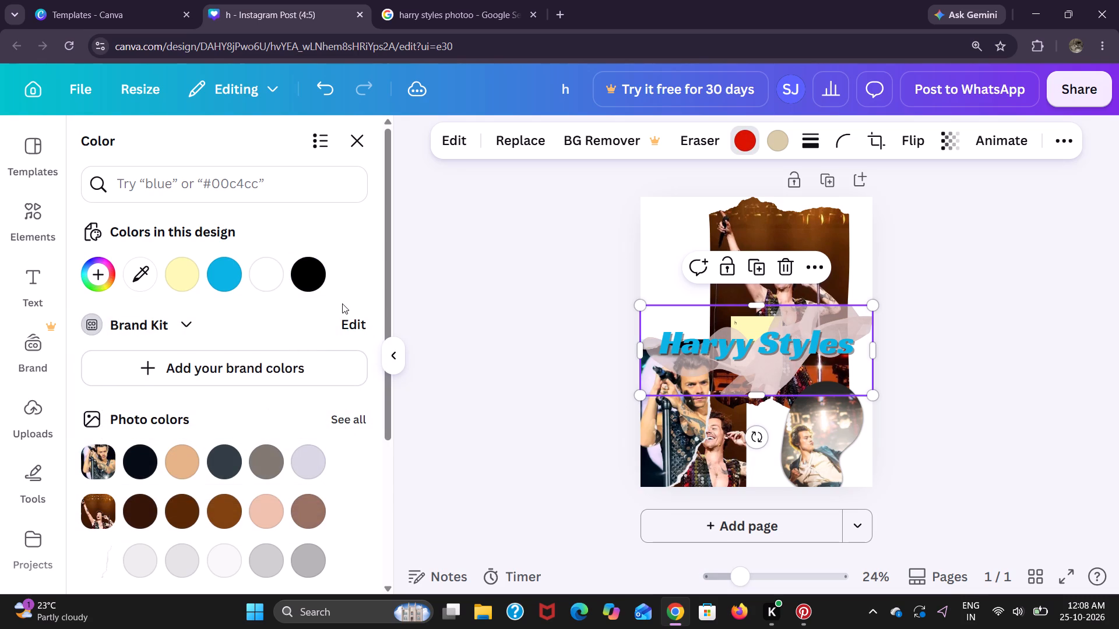
{"action": "left_click", "coordinate": [487, 464]}
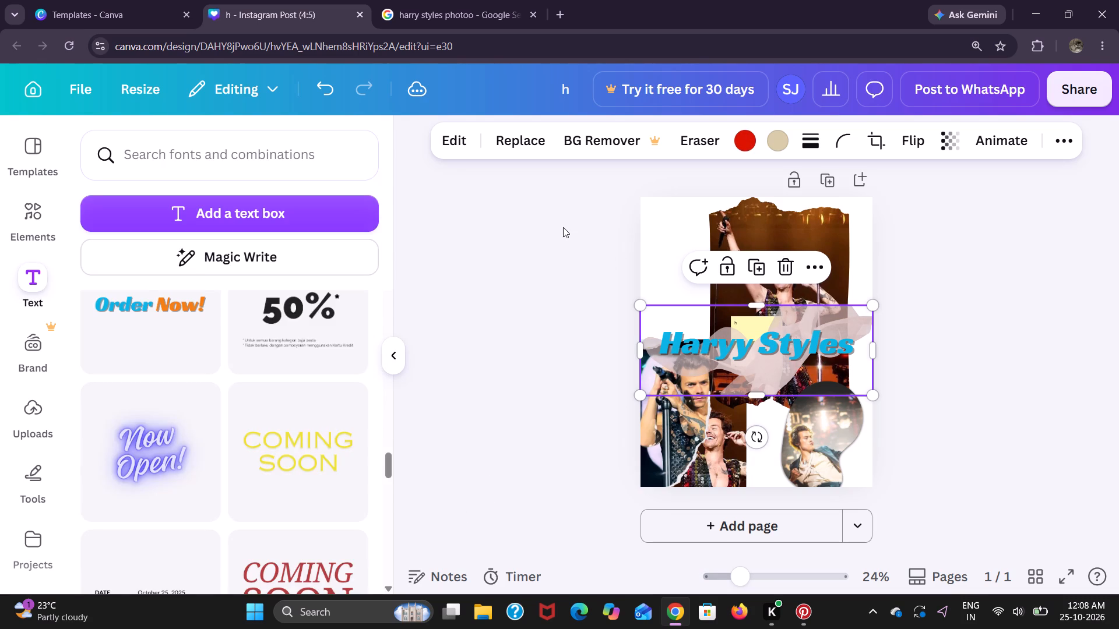
Enter "sheer p" as the beginning of a new search term.
{"action": "left_click", "coordinate": [171, 150]}
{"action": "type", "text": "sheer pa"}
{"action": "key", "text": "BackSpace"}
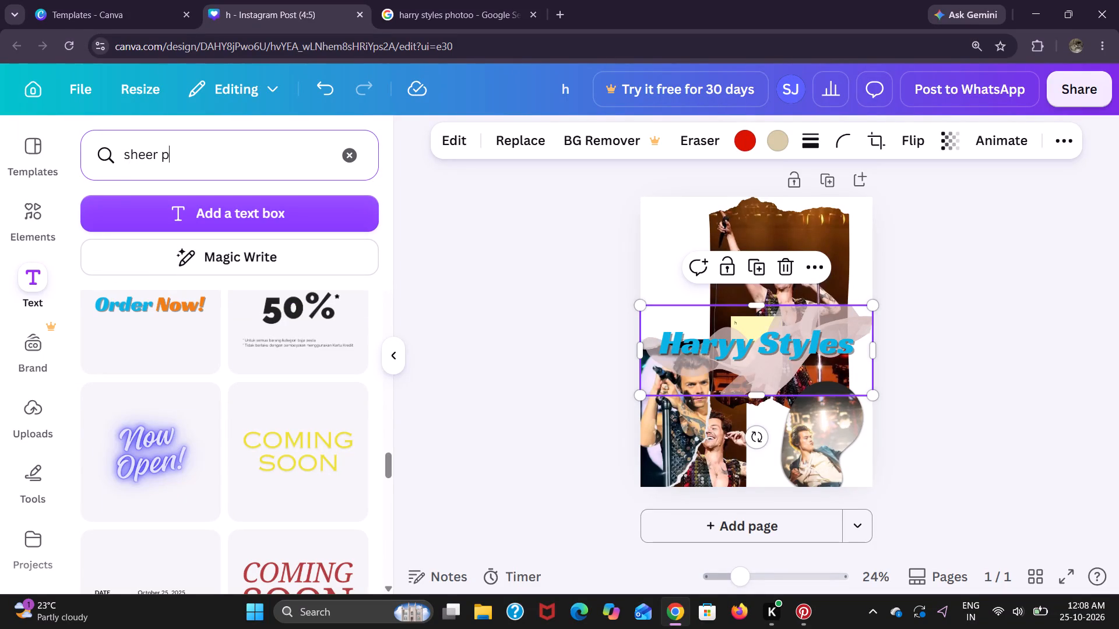
Search the elements library for "sheer paper".
{"action": "key", "text": "BackSpace"}
{"action": "type", "text": "paper"}
{"action": "key", "text": "Return"}
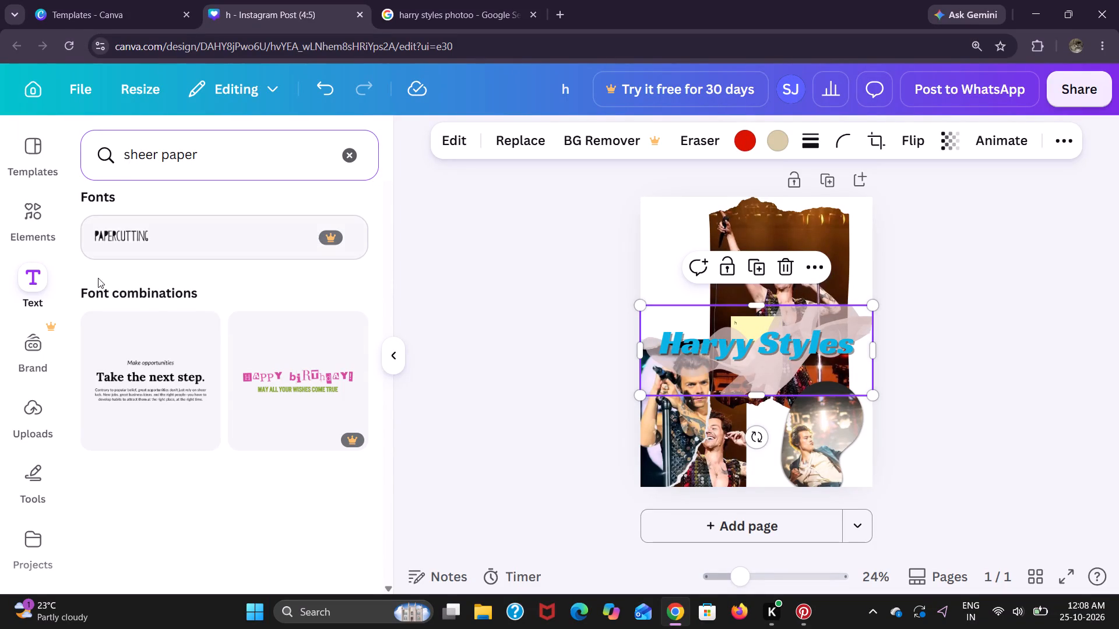
{"action": "left_click", "coordinate": [33, 238]}
{"action": "left_click", "coordinate": [181, 199]}
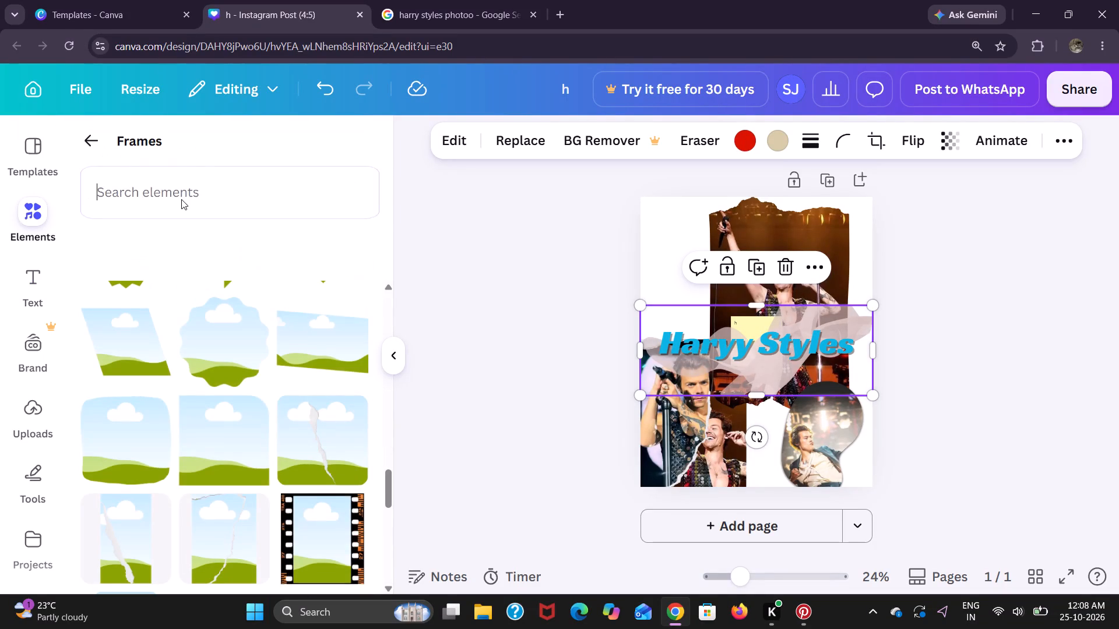
{"action": "left_click", "coordinate": [82, 143]}
{"action": "left_click", "coordinate": [166, 158]}
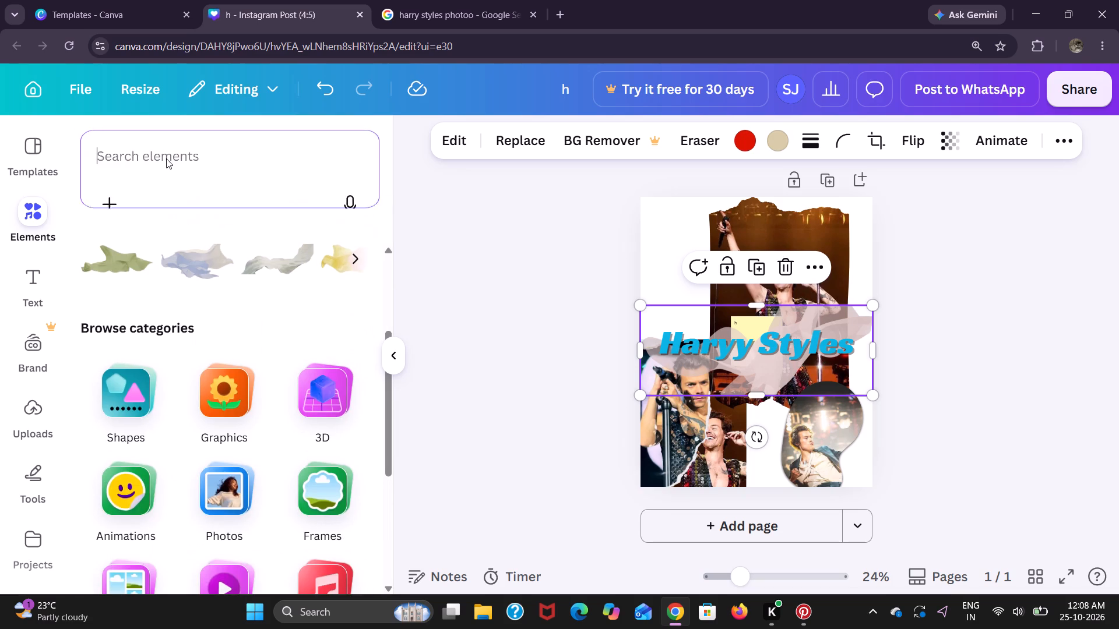
{"action": "key", "text": "s"}
{"action": "type", "text": "heer paper"}
{"action": "key", "text": "Return"}
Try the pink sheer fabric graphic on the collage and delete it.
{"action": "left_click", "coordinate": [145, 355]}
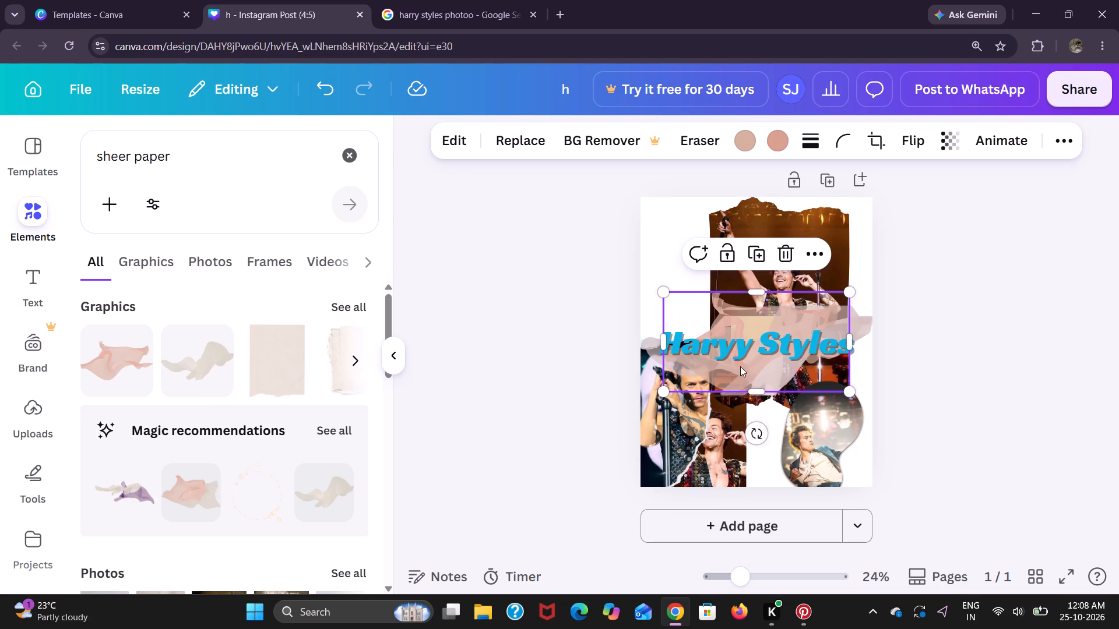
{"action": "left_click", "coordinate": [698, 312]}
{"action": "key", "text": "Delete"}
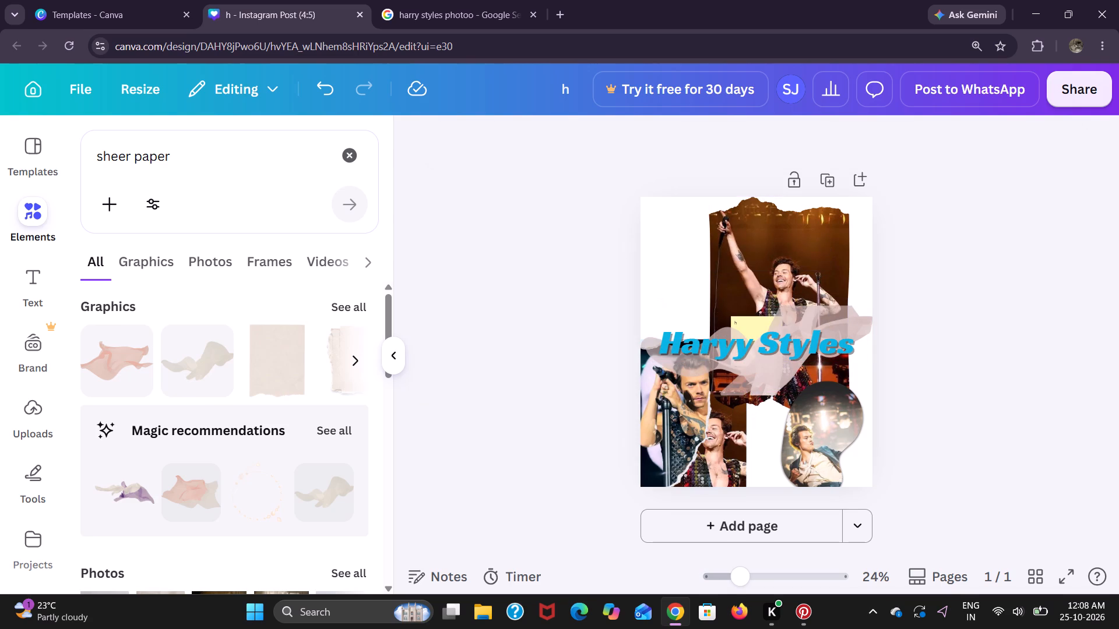
Replace the full-width sheer fabric with the purple-and-cream fabric graphic from the recommendations.
{"action": "left_click", "coordinate": [778, 380]}
{"action": "key", "text": "Delete"}
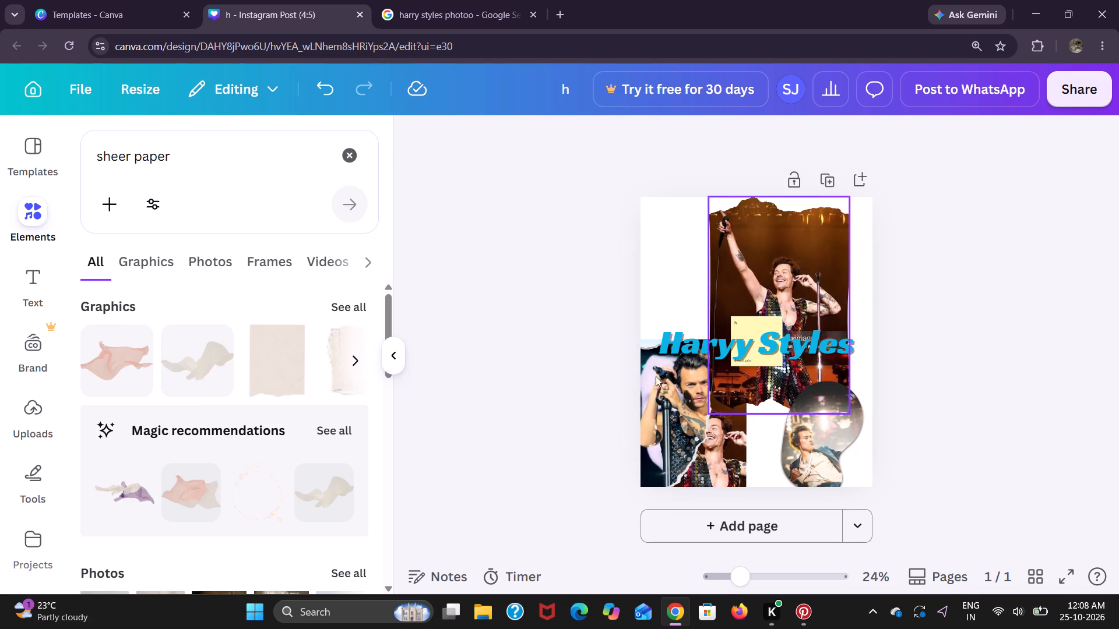
{"action": "scroll", "coordinate": [286, 356], "scroll_direction": "left", "scroll_amount": 3}
{"action": "left_click", "coordinate": [129, 504]}
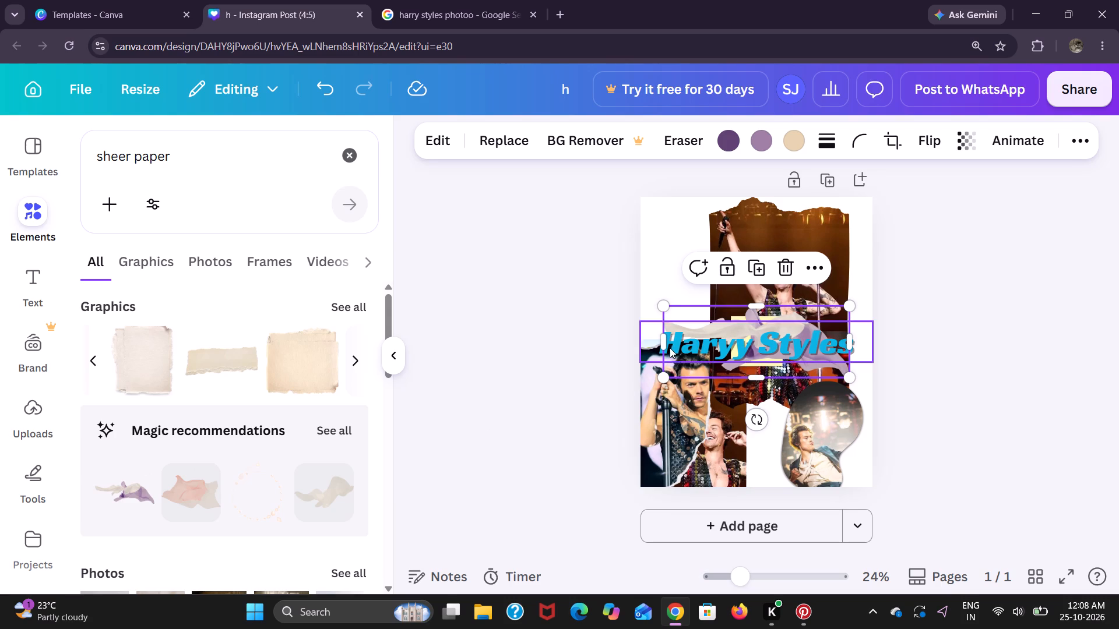
Widen the purple-and-cream fabric graphic to span the full page width behind the "Haryy Styles" title.
{"action": "left_click_drag", "start_coordinate": [666, 347], "coordinate": [643, 349]}
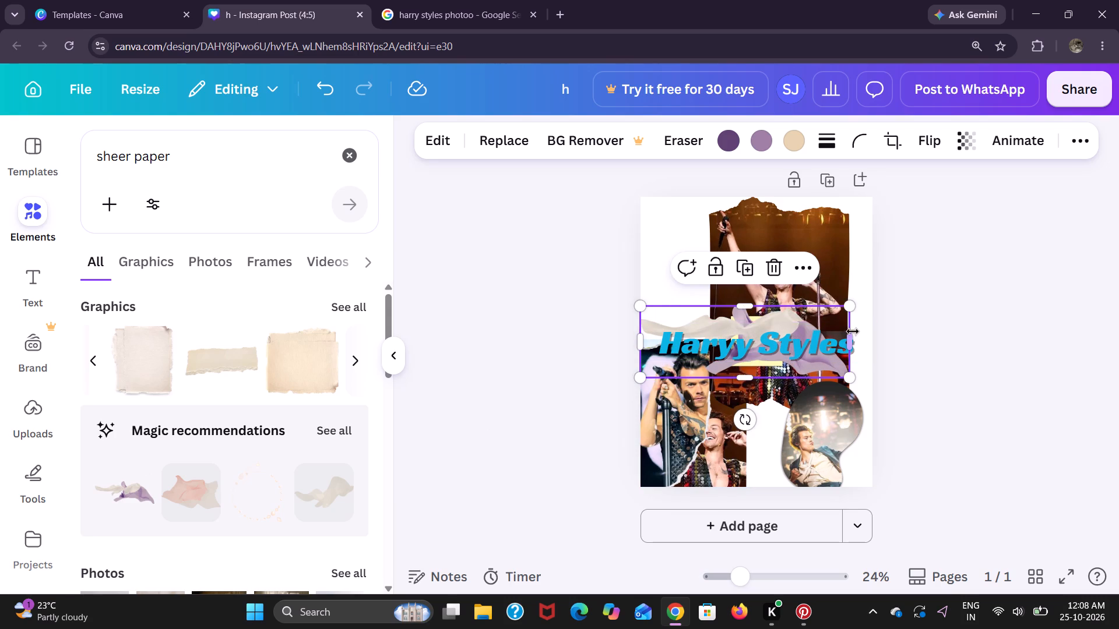
{"action": "left_click_drag", "start_coordinate": [853, 336], "coordinate": [878, 335]}
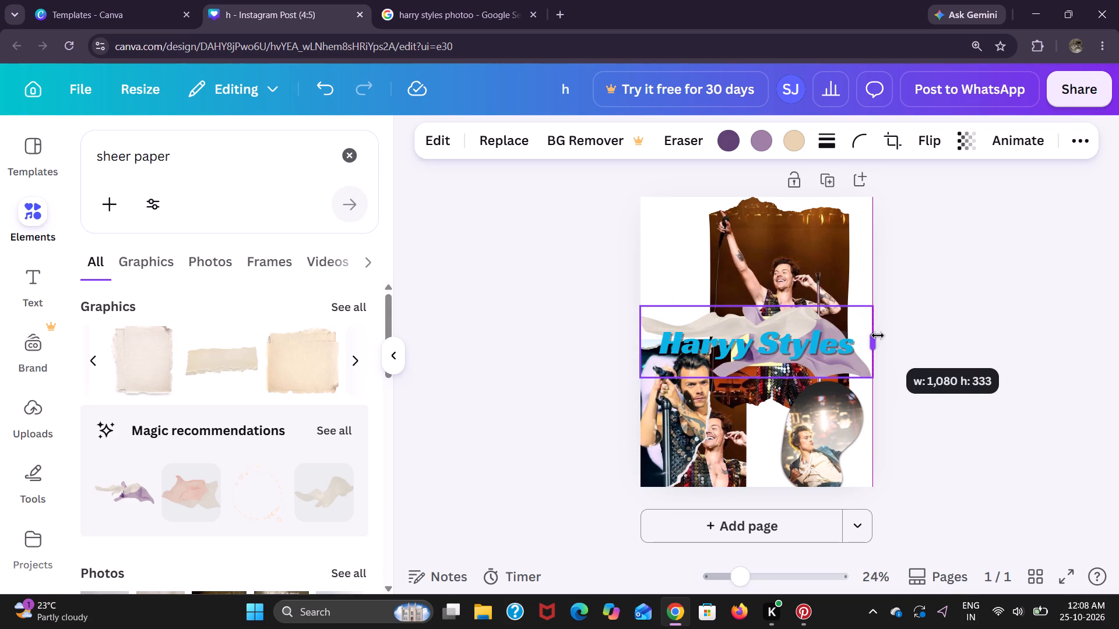
Trim the bottom edge of the full-width purple-and-cream fabric graphic slightly upward behind the title.
{"action": "left_click_drag", "start_coordinate": [878, 335], "coordinate": [881, 335]}
{"action": "left_click", "coordinate": [755, 308]}
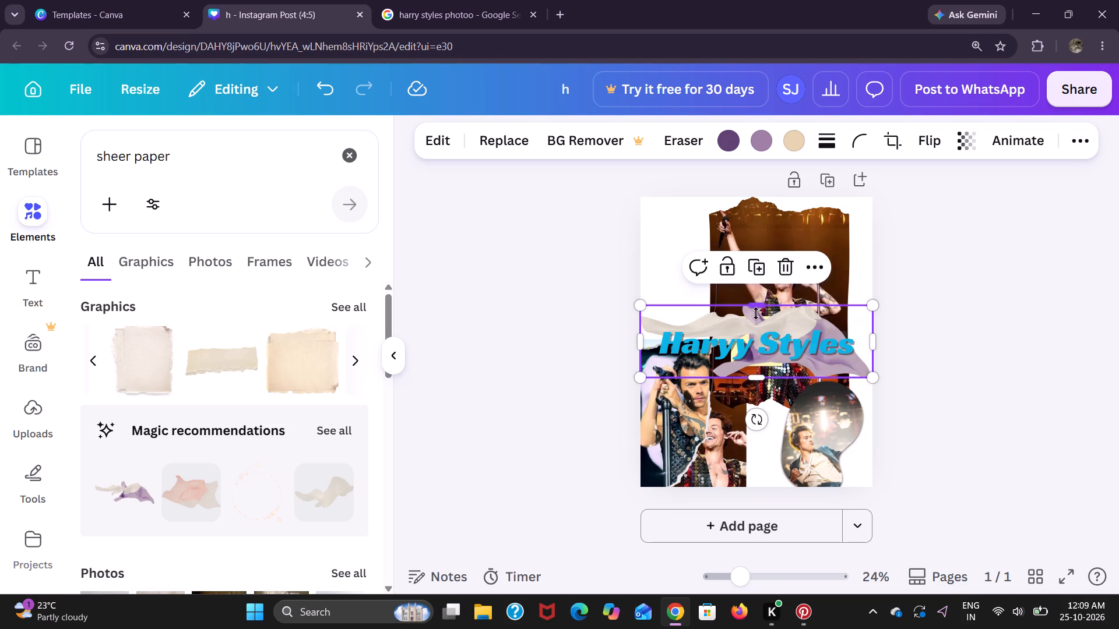
{"action": "left_click_drag", "start_coordinate": [760, 376], "coordinate": [760, 372]}
{"action": "left_click_drag", "start_coordinate": [760, 372], "coordinate": [761, 369]}
{"action": "left_click", "coordinate": [763, 311]}
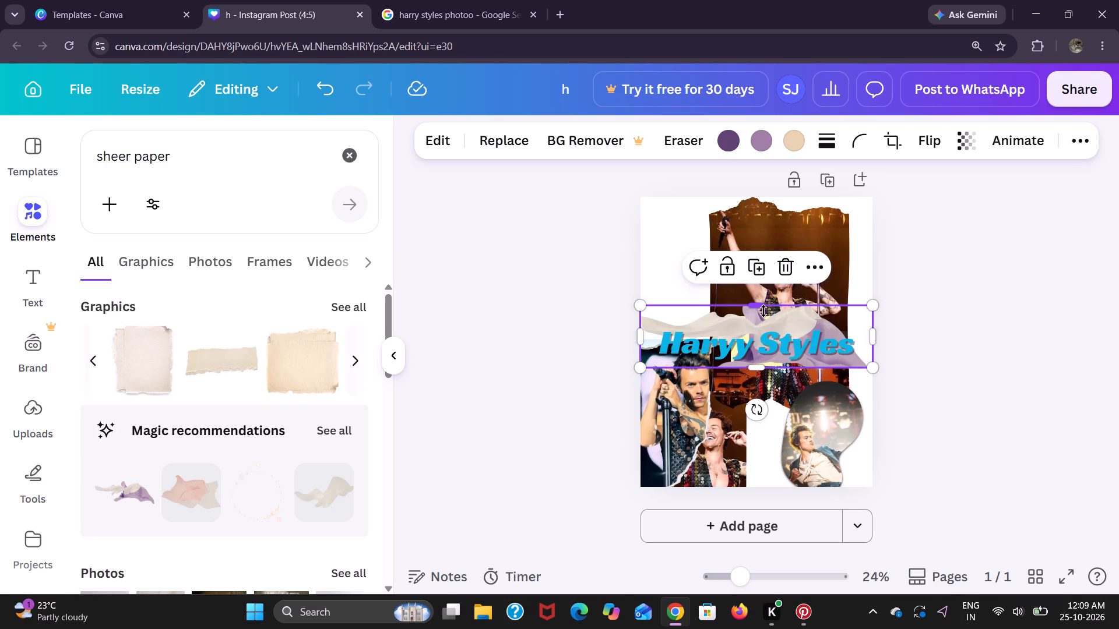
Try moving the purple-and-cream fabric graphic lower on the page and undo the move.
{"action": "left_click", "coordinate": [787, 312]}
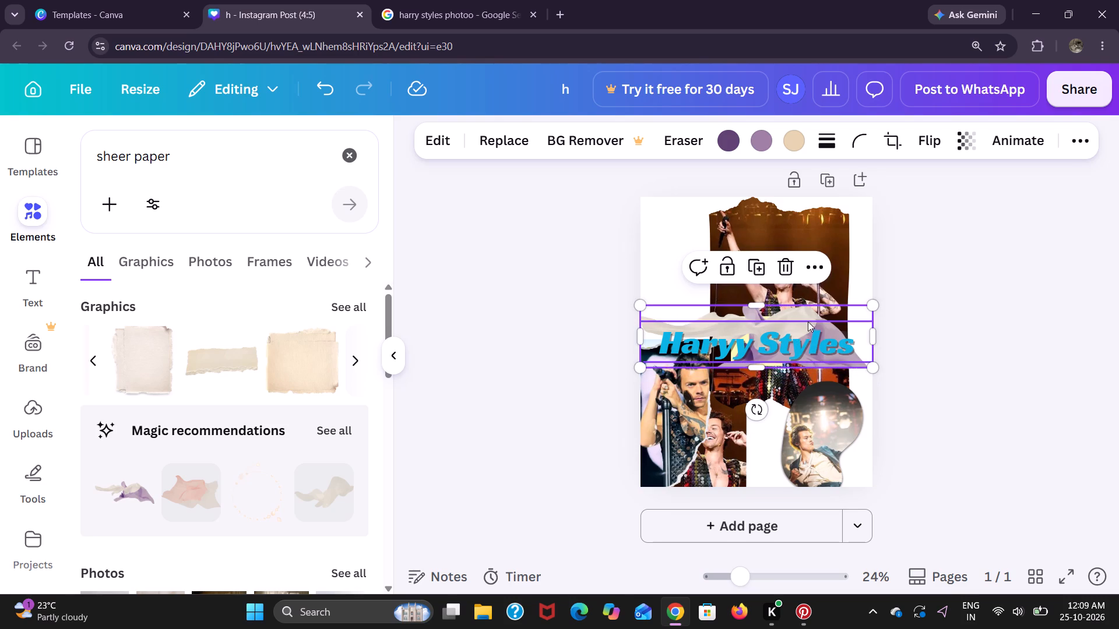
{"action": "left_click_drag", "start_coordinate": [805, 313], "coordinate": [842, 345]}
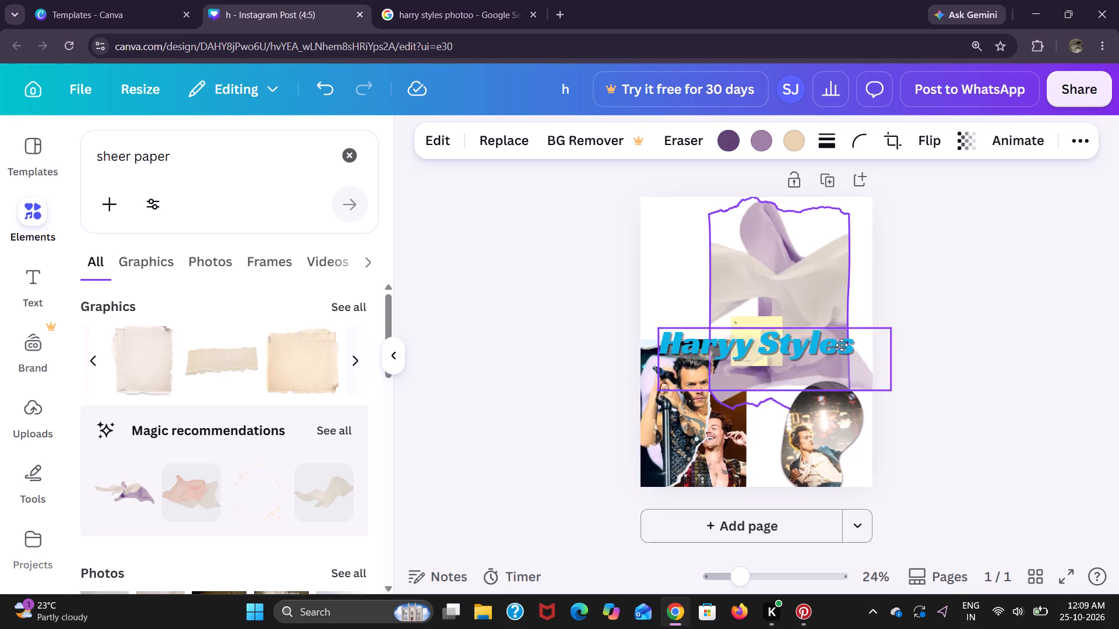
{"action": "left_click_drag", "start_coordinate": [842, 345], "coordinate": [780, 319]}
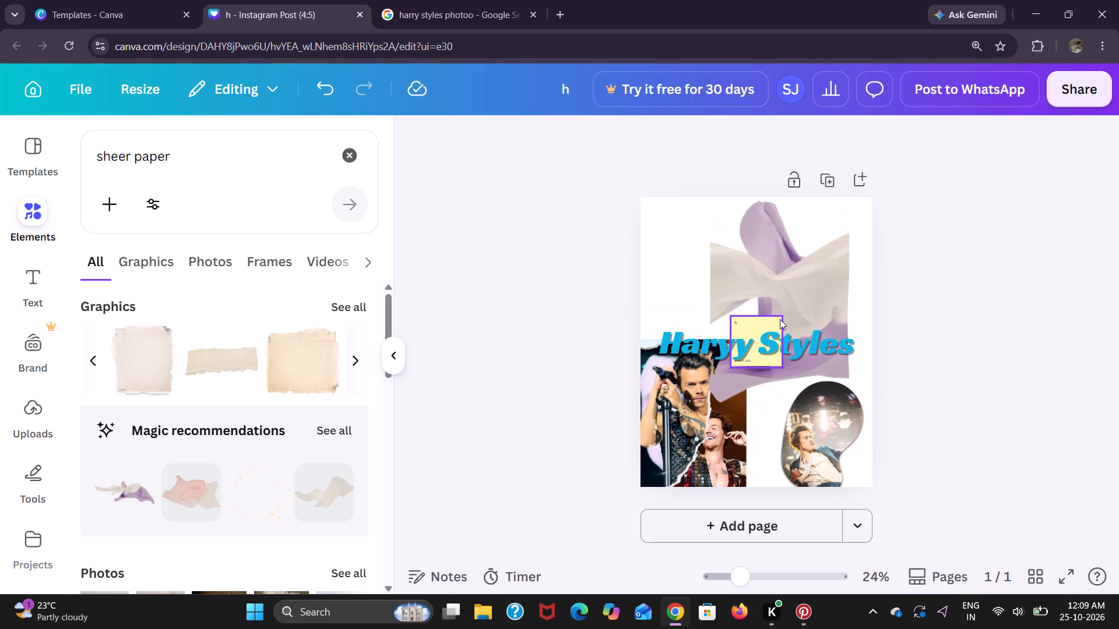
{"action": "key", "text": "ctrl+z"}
Reposition the "Haryy Styles" heading slightly higher, centred horizontally on the page over the fabric graphic.
{"action": "left_click_drag", "start_coordinate": [858, 329], "coordinate": [863, 336]}
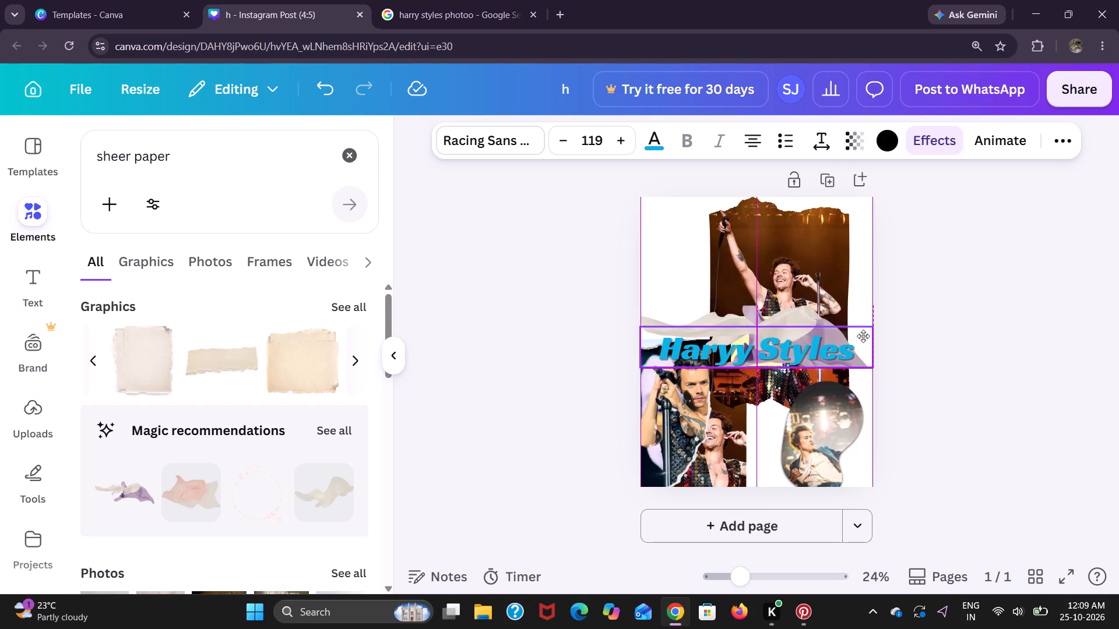
{"action": "left_click_drag", "start_coordinate": [863, 336], "coordinate": [864, 315]}
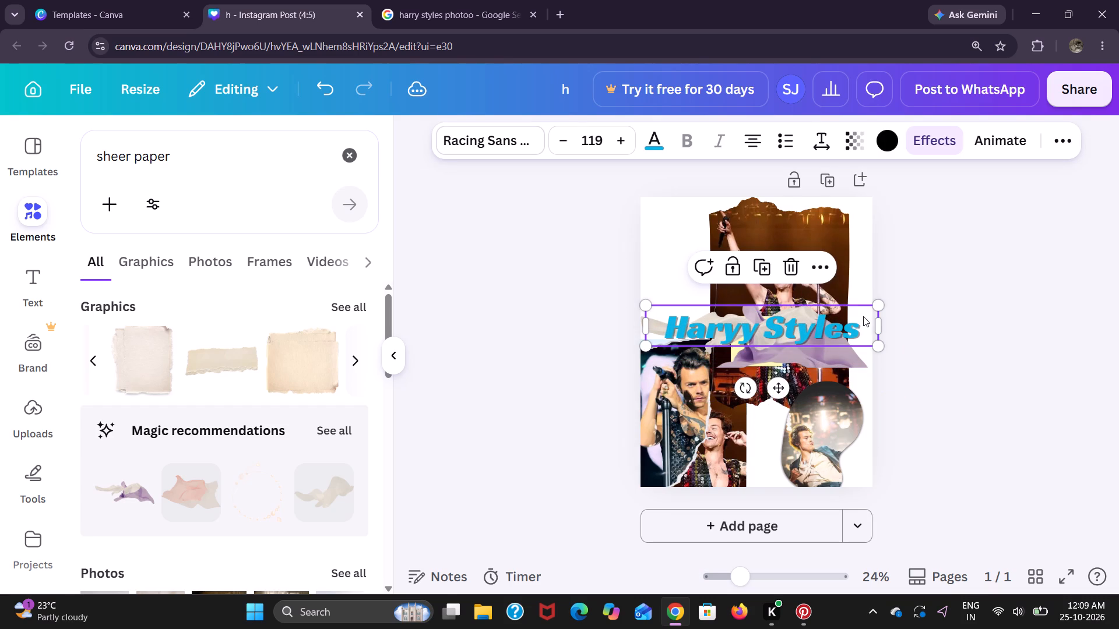
{"action": "left_click", "coordinate": [857, 355]}
{"action": "left_click", "coordinate": [867, 347]}
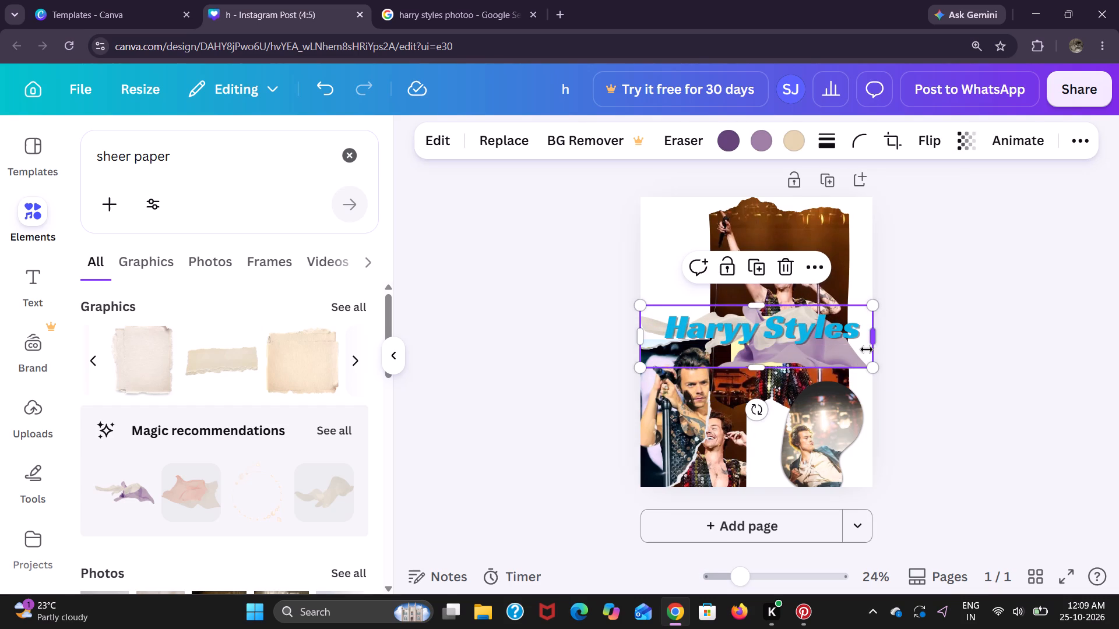
{"action": "left_click_drag", "start_coordinate": [784, 323], "coordinate": [784, 328]}
{"action": "key", "text": "ctrl+z"}
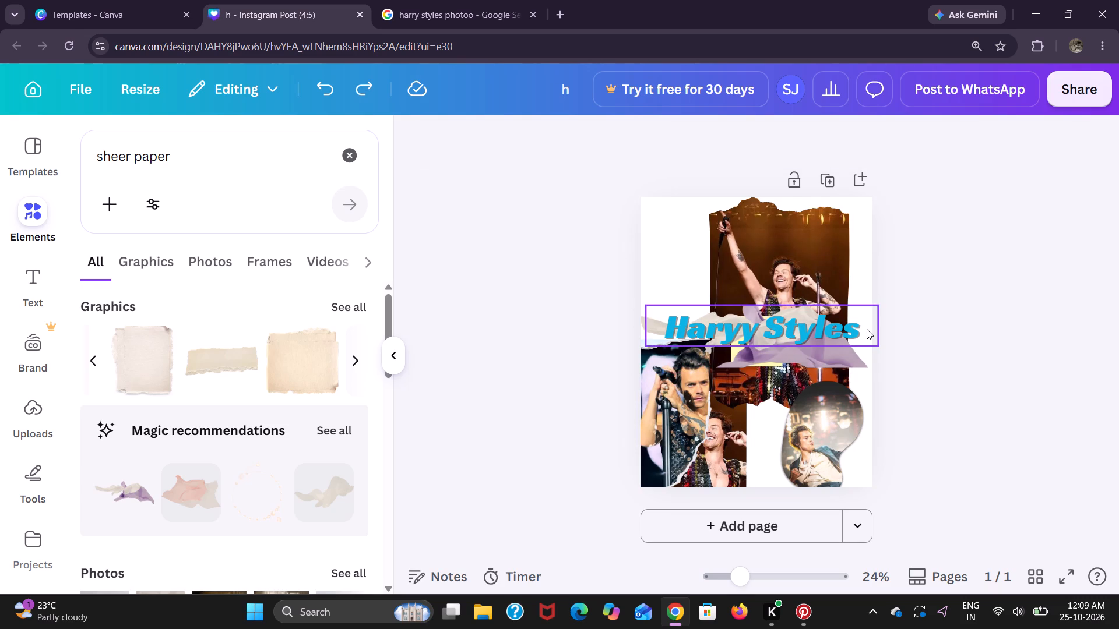
{"action": "left_click_drag", "start_coordinate": [867, 329], "coordinate": [865, 337]}
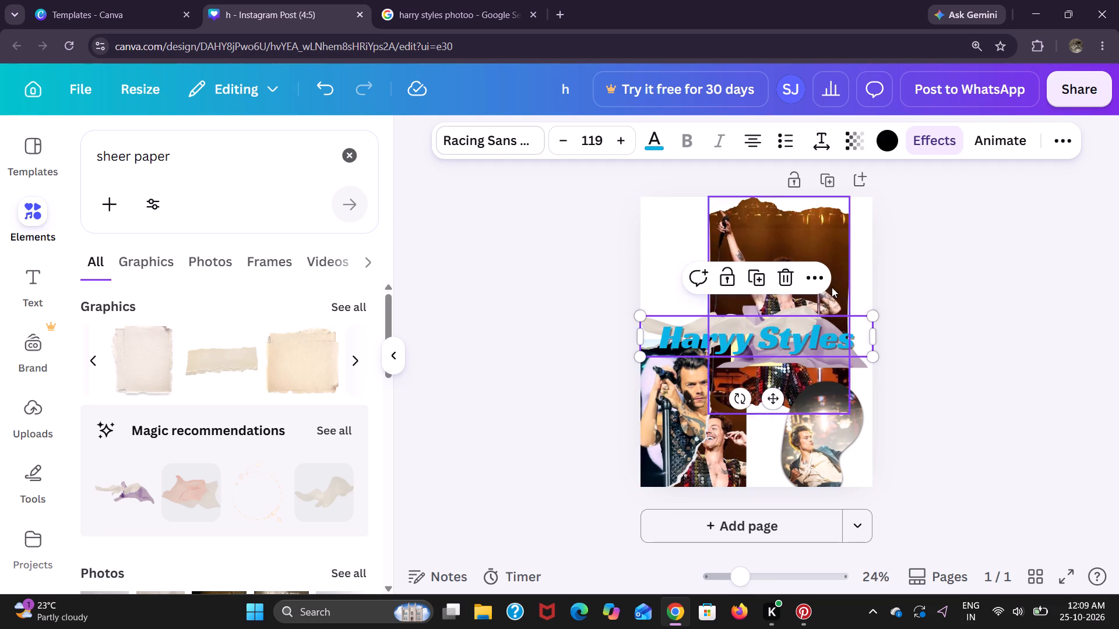
Shorten the large upper torn-paper photo frame from its lower edge so it ends just below the fabric graphic.
{"action": "left_click", "coordinate": [832, 270]}
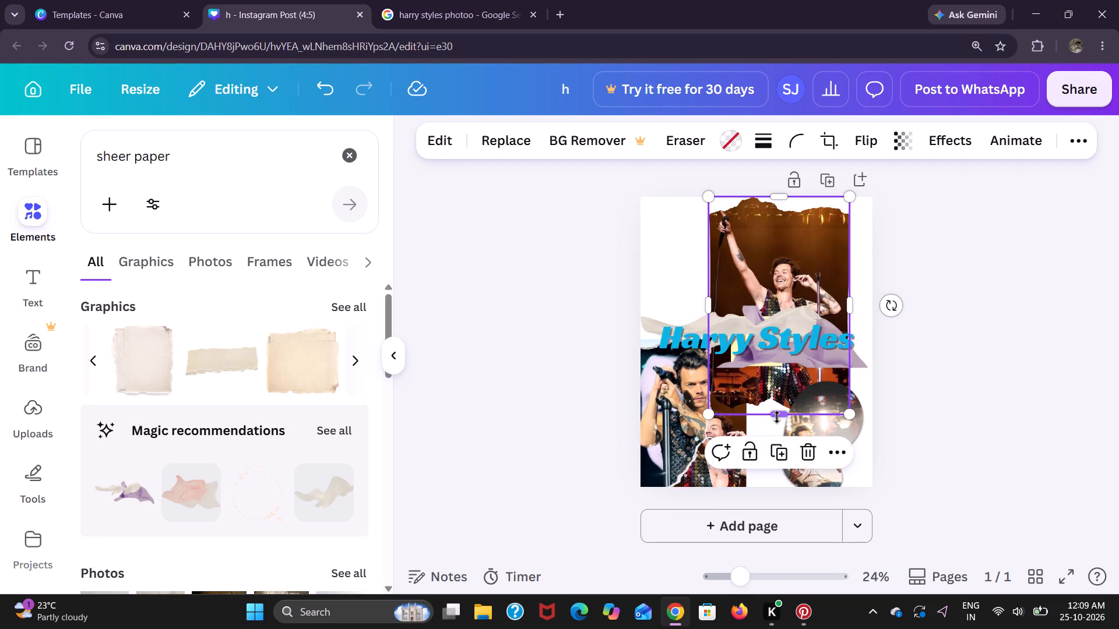
{"action": "left_click_drag", "start_coordinate": [777, 412], "coordinate": [775, 376]}
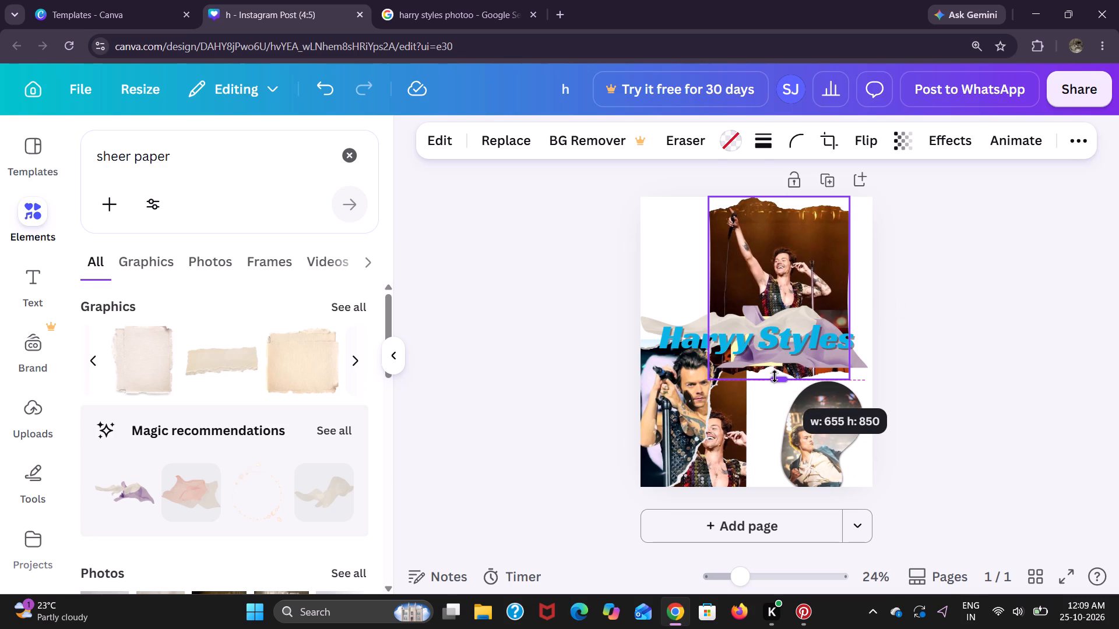
{"action": "left_click_drag", "start_coordinate": [775, 376], "coordinate": [776, 387]}
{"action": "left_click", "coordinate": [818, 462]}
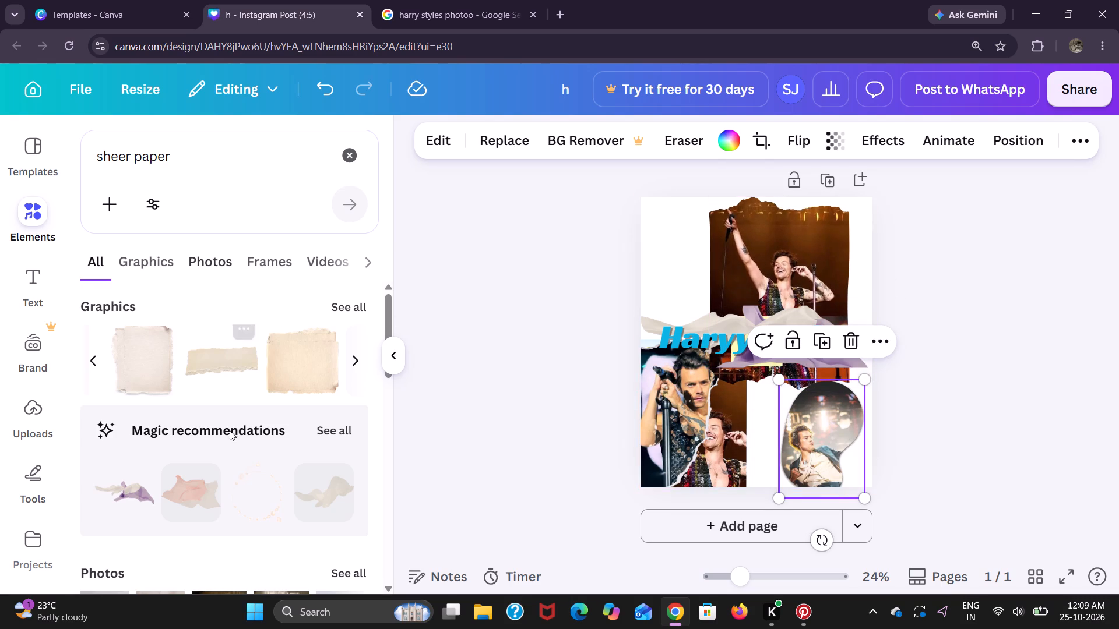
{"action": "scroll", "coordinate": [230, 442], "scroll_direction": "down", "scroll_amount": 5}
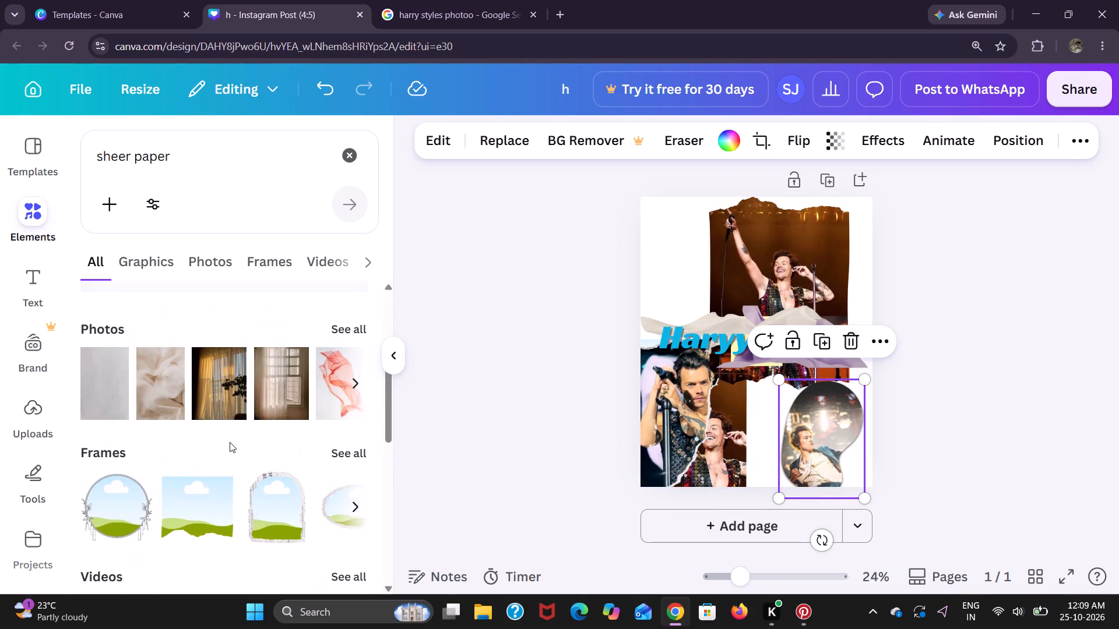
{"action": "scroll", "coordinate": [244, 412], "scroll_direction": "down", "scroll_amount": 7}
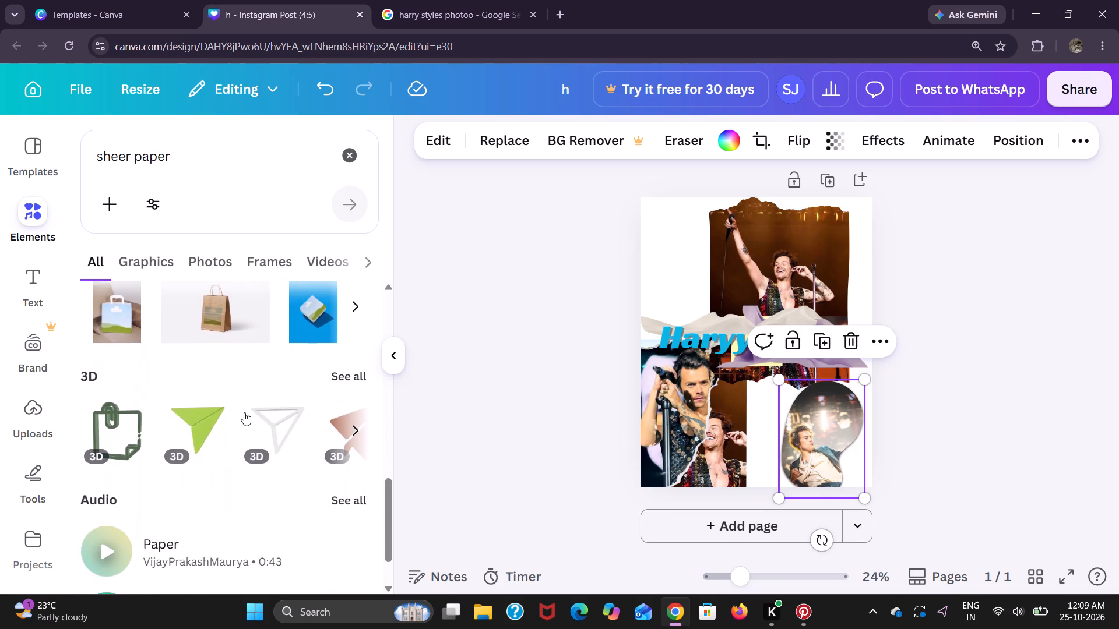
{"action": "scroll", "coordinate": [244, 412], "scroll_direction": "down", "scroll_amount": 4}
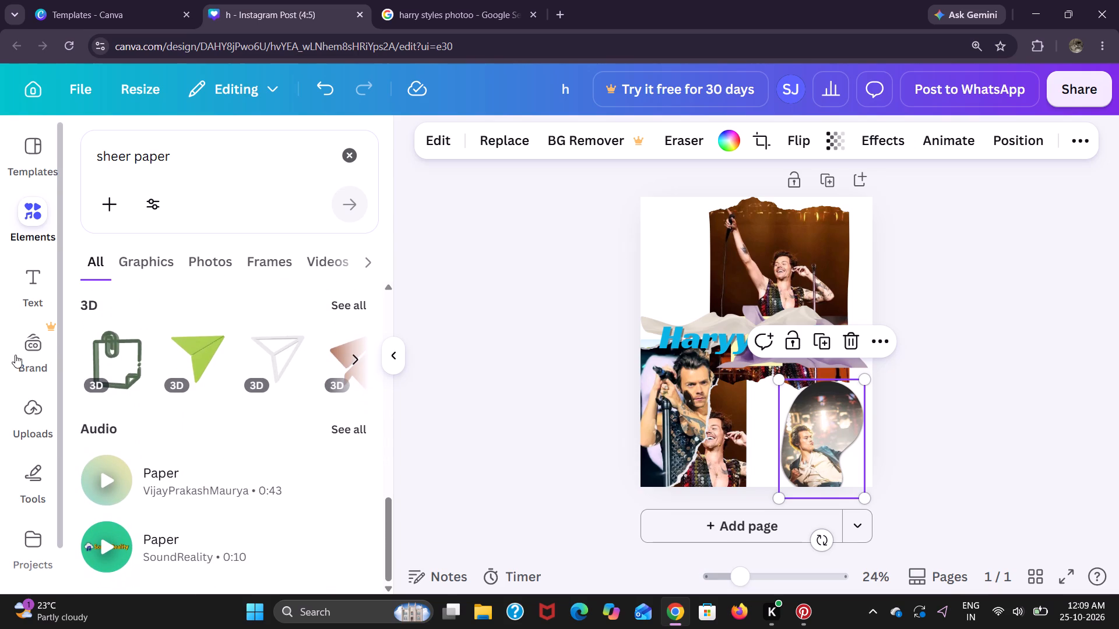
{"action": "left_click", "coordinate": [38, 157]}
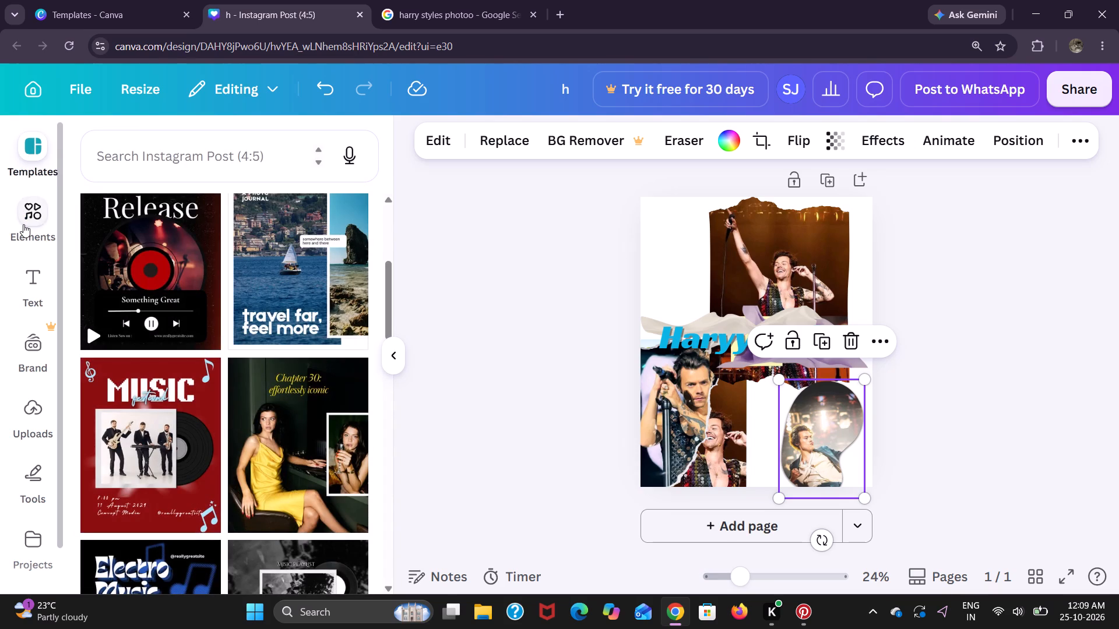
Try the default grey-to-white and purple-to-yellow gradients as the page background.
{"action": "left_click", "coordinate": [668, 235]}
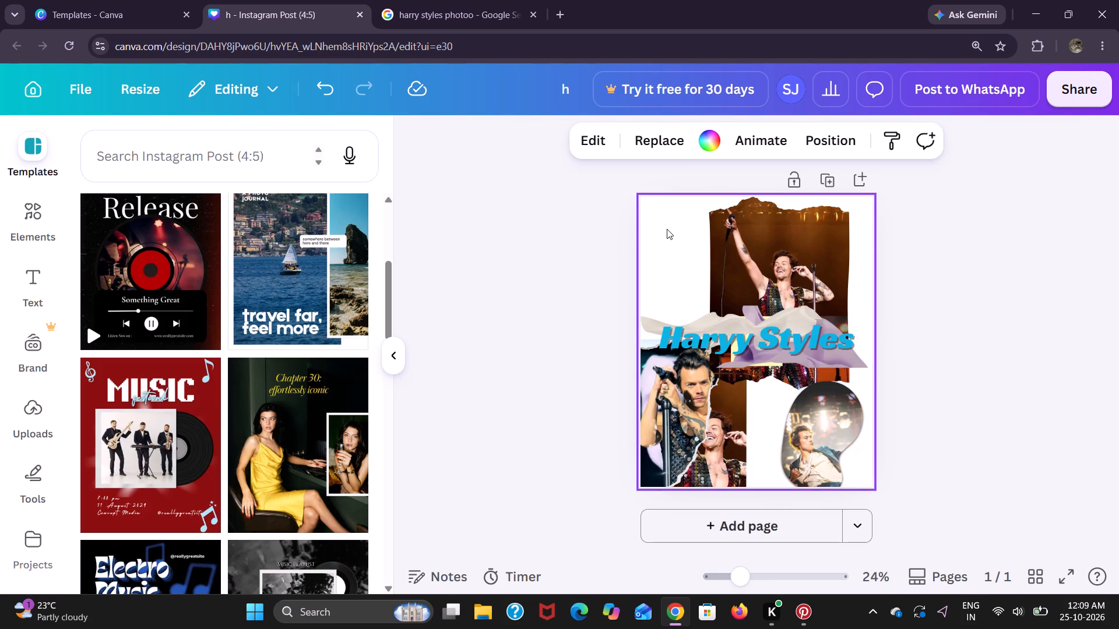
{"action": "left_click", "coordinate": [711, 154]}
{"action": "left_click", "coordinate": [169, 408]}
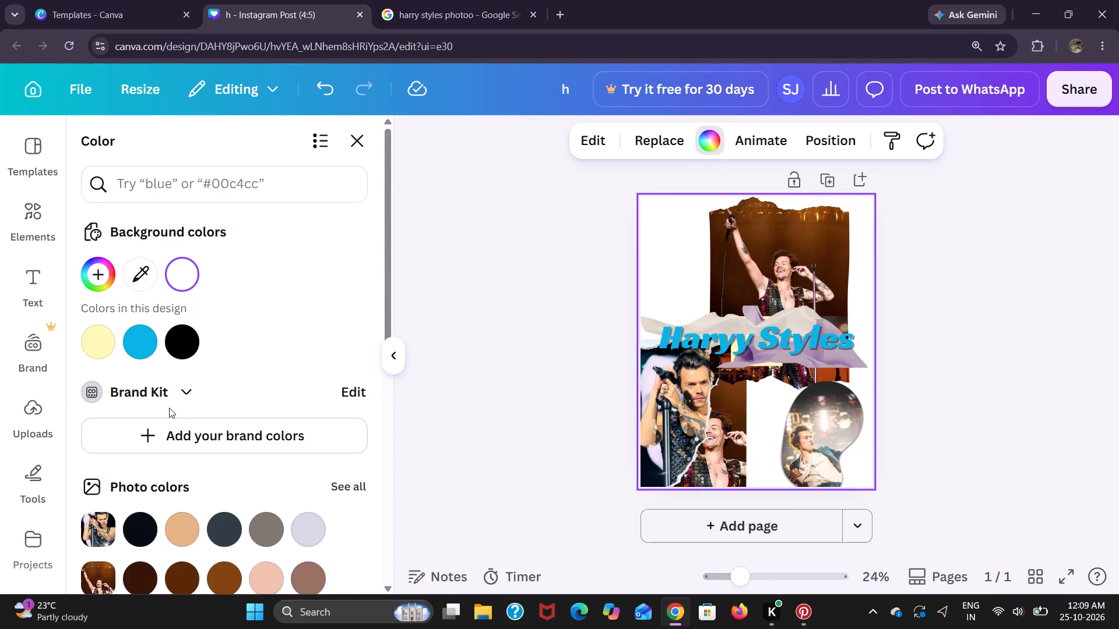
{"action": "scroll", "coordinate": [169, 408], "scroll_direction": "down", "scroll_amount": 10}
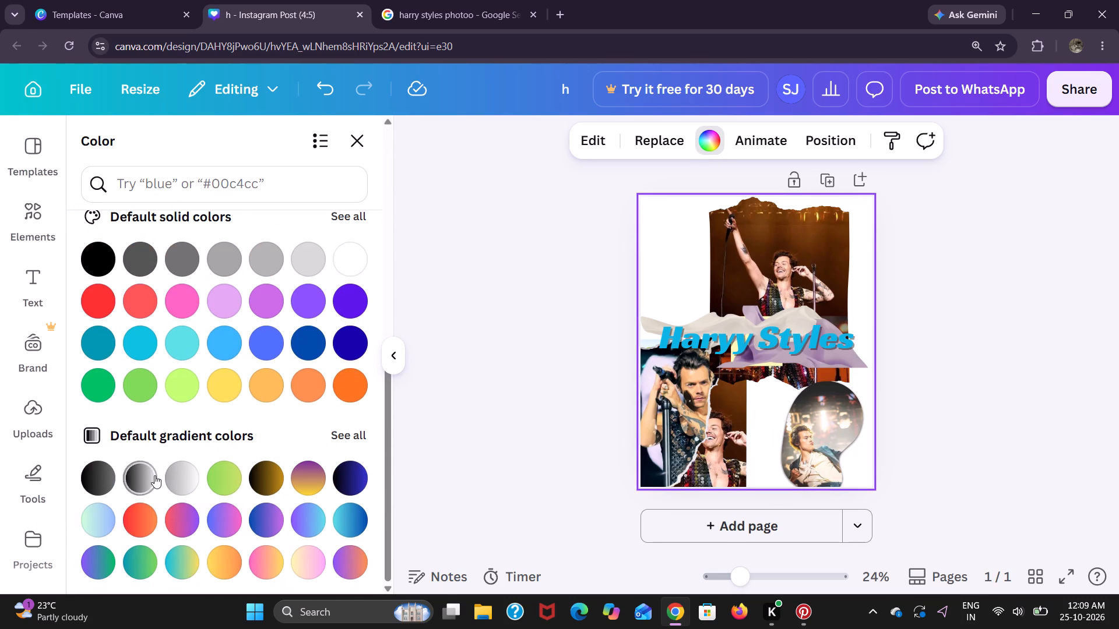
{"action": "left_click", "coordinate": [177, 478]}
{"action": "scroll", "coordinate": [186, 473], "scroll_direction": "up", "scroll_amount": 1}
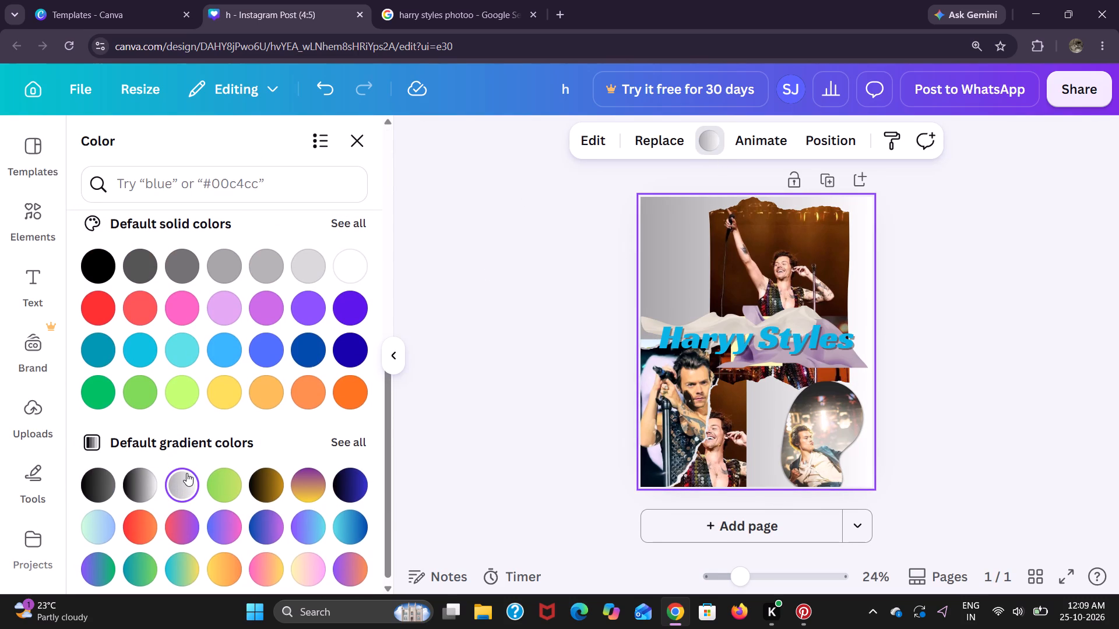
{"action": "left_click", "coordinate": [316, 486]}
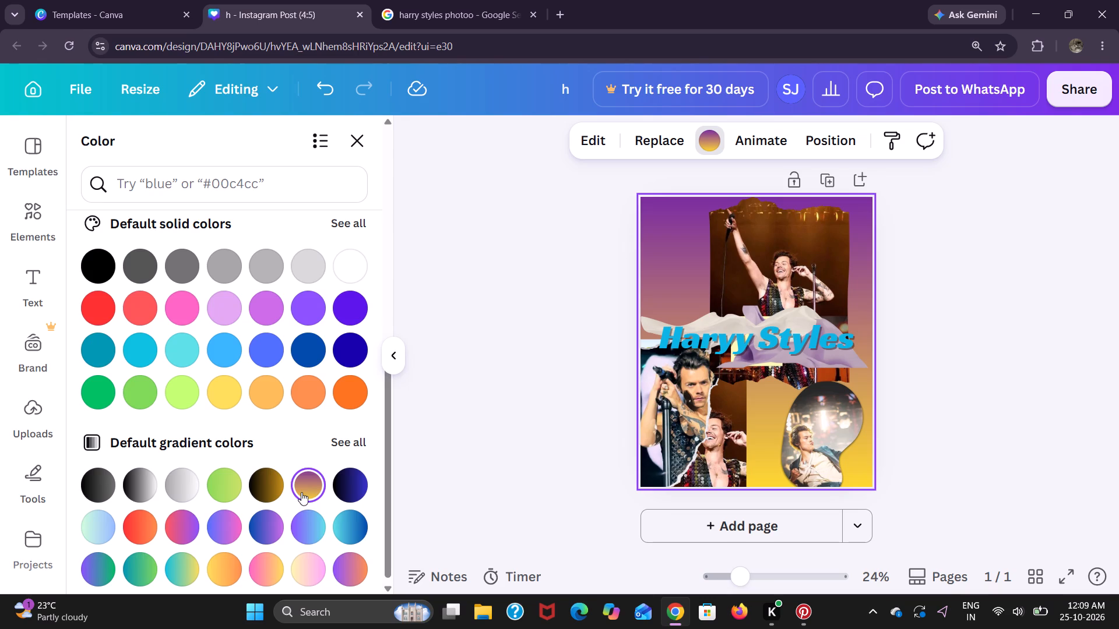
Apply the monochromatic dark-red-to-red gradient from the full set of default gradients to the page background.
{"action": "left_click", "coordinate": [352, 446]}
{"action": "scroll", "coordinate": [305, 474], "scroll_direction": "down", "scroll_amount": 3}
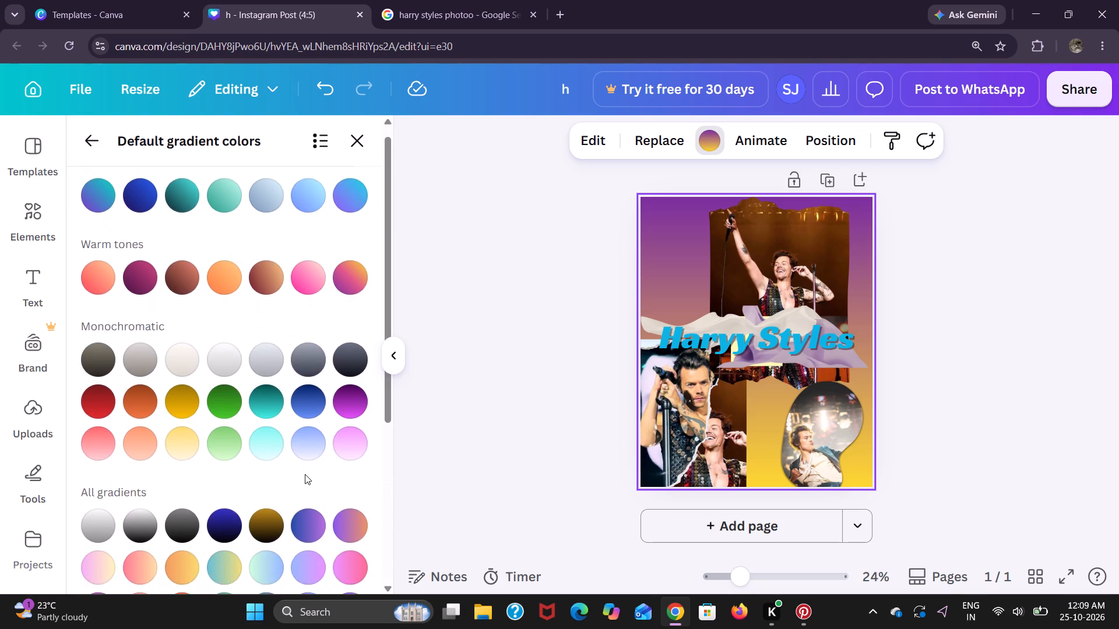
{"action": "scroll", "coordinate": [305, 474], "scroll_direction": "down", "scroll_amount": 5}
{"action": "left_click", "coordinate": [98, 514]}
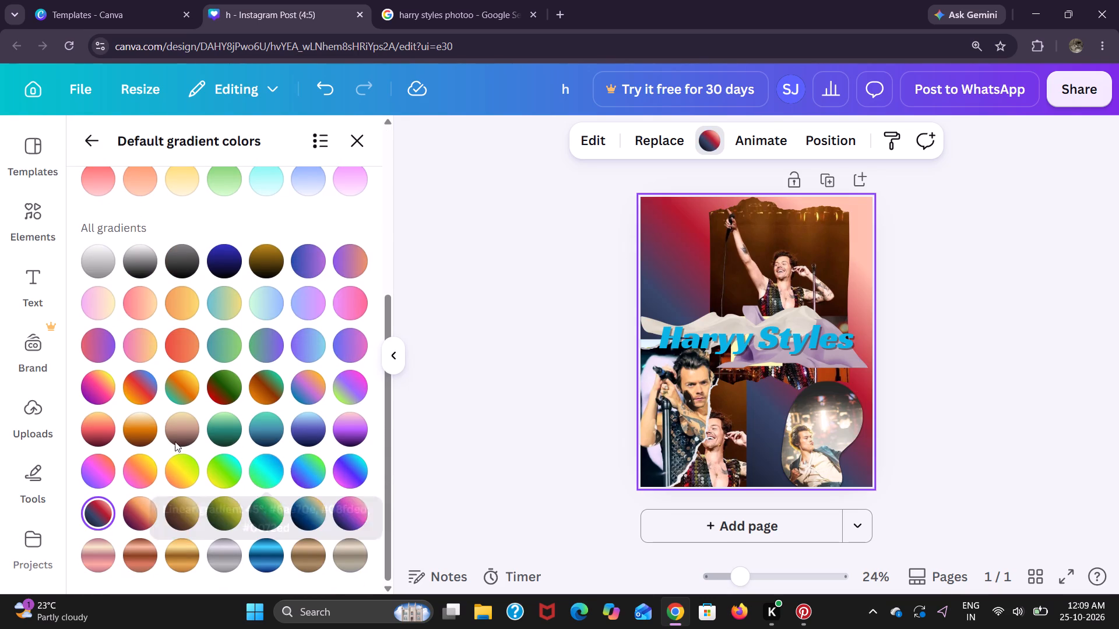
{"action": "left_click", "coordinate": [237, 397]}
{"action": "scroll", "coordinate": [238, 398], "scroll_direction": "up", "scroll_amount": 4}
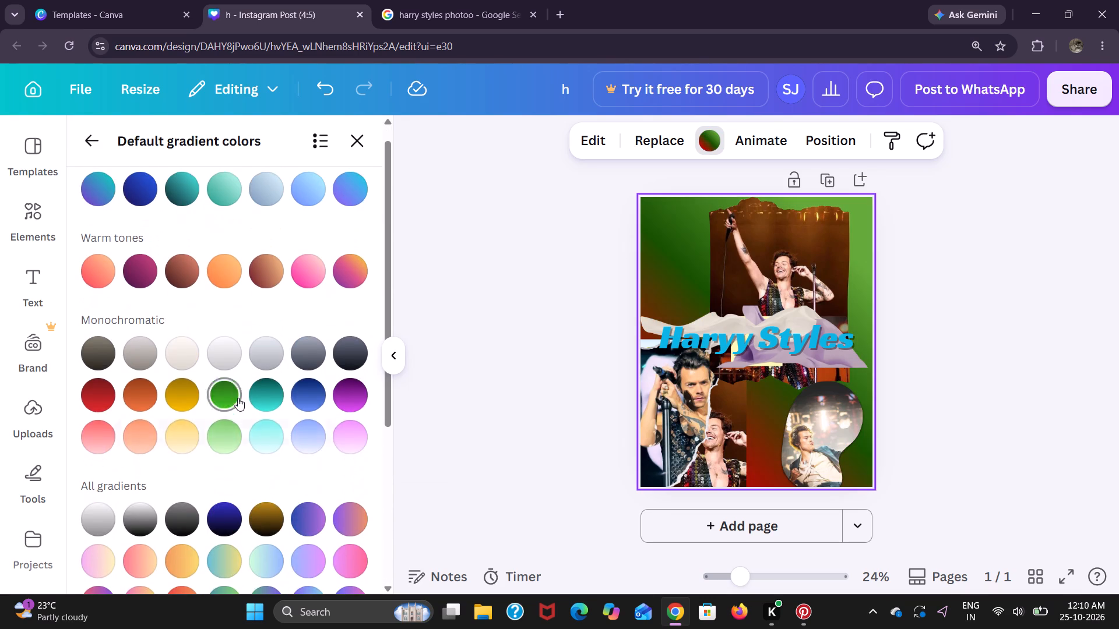
{"action": "left_click", "coordinate": [92, 398]}
{"action": "scroll", "coordinate": [226, 372], "scroll_direction": "up", "scroll_amount": 3}
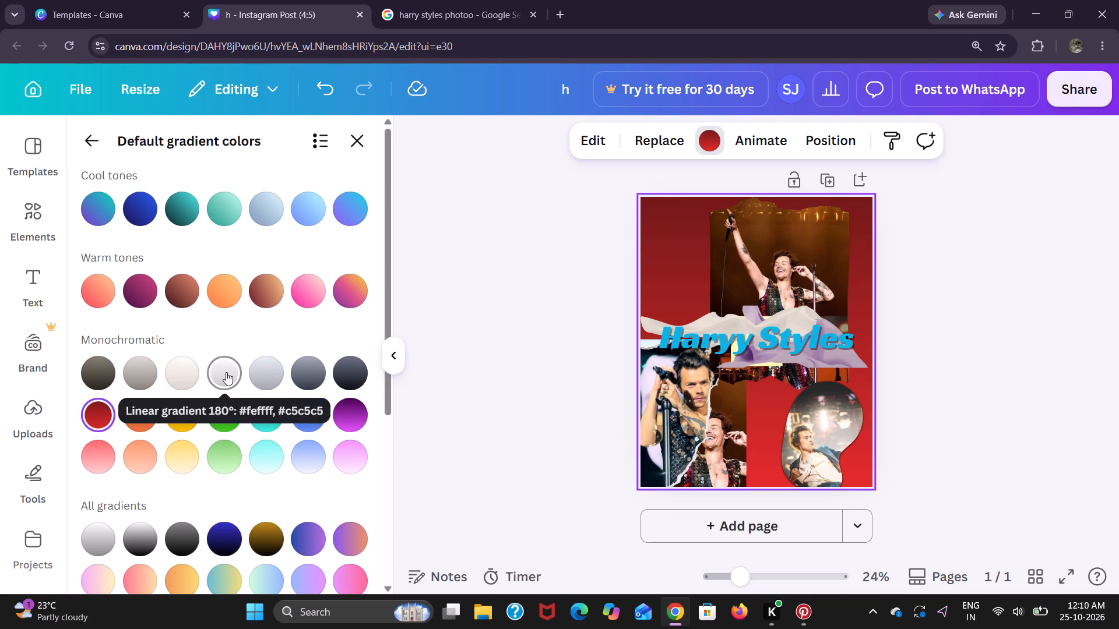
{"action": "left_click", "coordinate": [90, 420]}
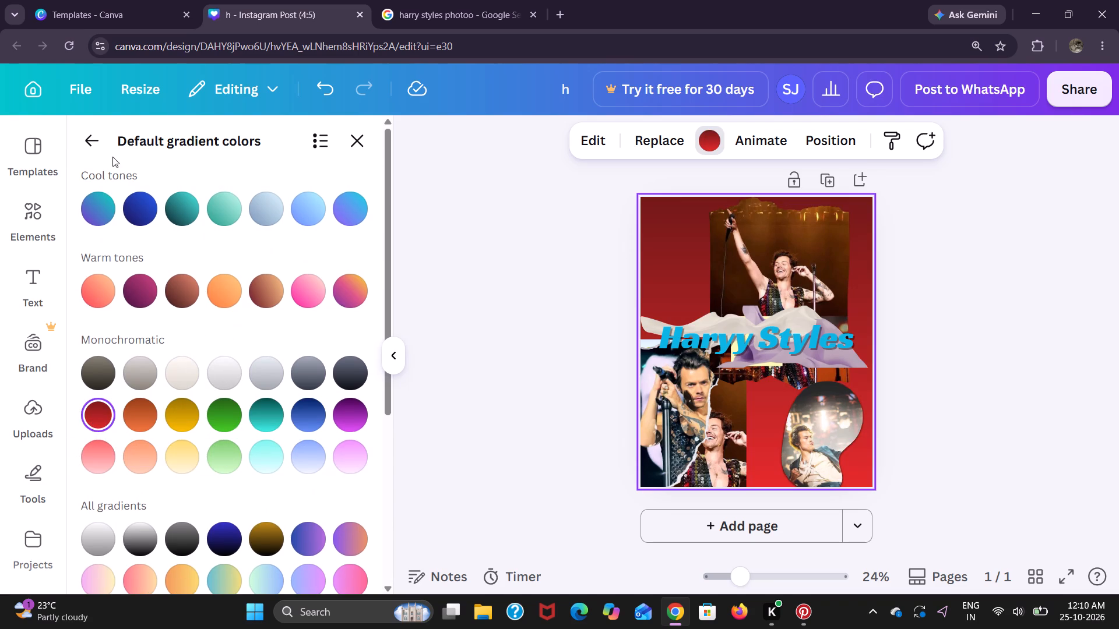
Edit the background gradient, keeping the vertical style and darkening its first colour to #2D0E0E.
{"action": "left_click", "coordinate": [101, 135]}
{"action": "scroll", "coordinate": [302, 278], "scroll_direction": "up", "scroll_amount": 7}
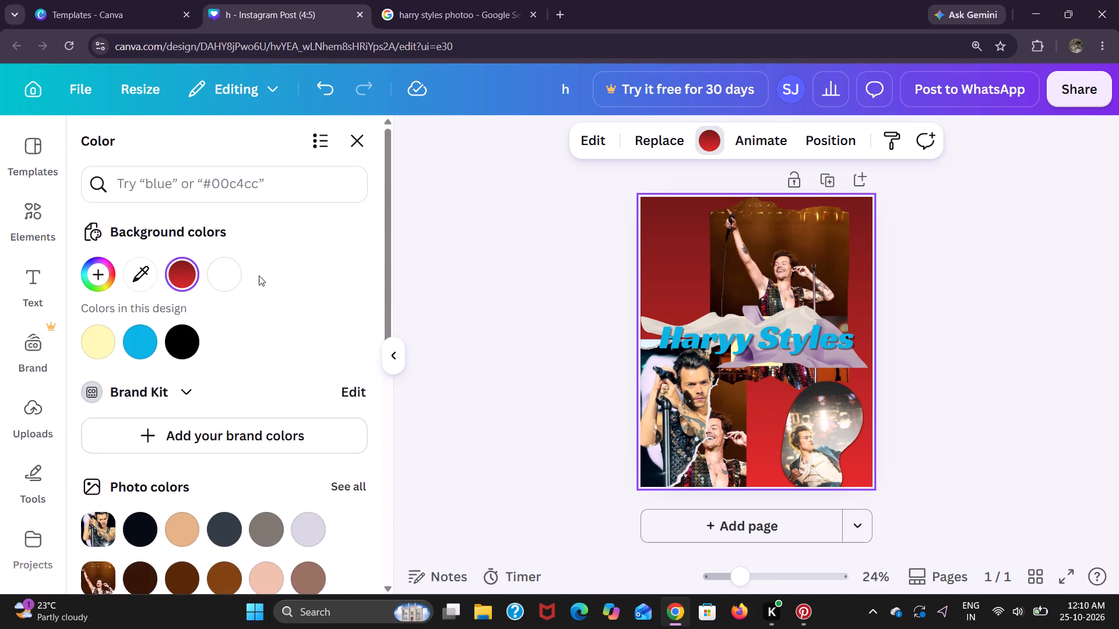
{"action": "left_click", "coordinate": [100, 281]}
{"action": "left_click", "coordinate": [119, 458]}
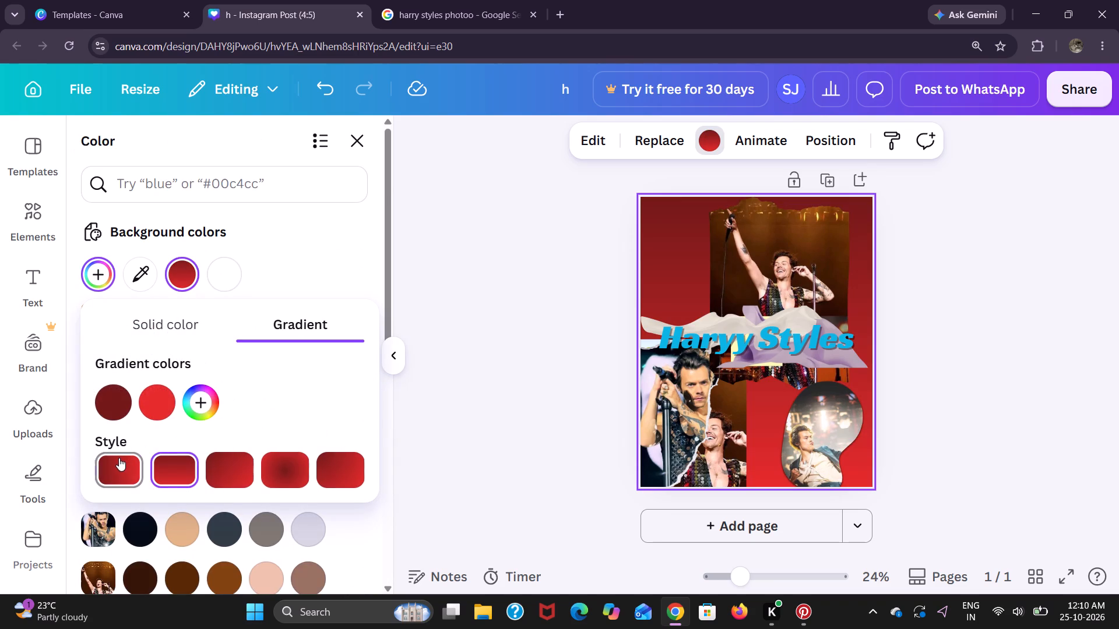
{"action": "left_click", "coordinate": [161, 465]}
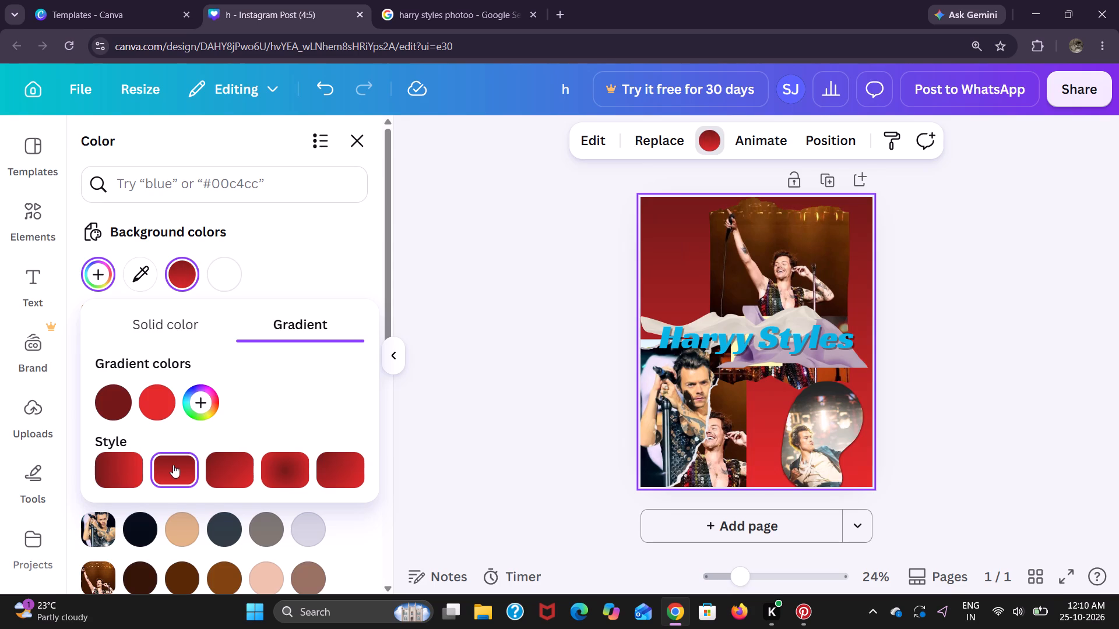
{"action": "left_click", "coordinate": [120, 469]}
{"action": "left_click", "coordinate": [162, 465]}
{"action": "left_click", "coordinate": [122, 402]}
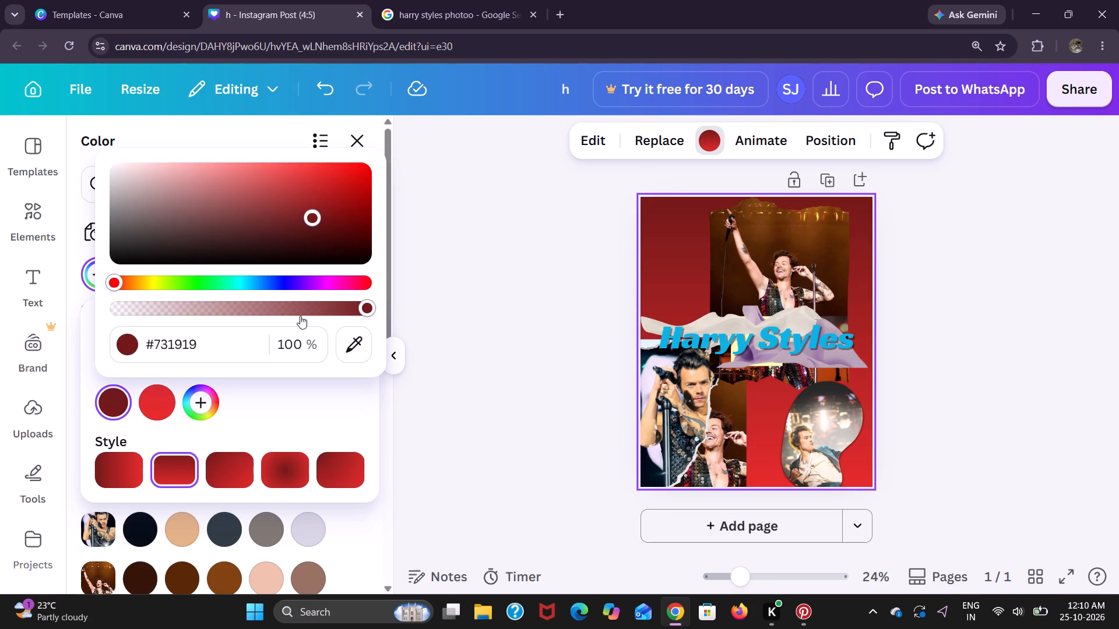
{"action": "left_click_drag", "start_coordinate": [314, 222], "coordinate": [308, 239]}
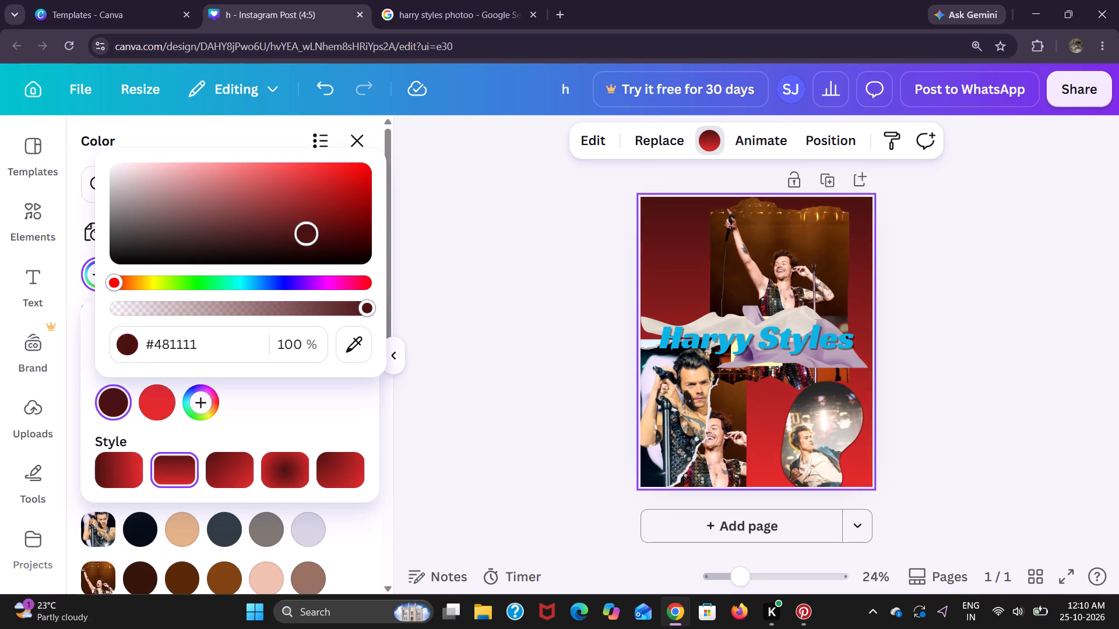
{"action": "left_click_drag", "start_coordinate": [308, 239], "coordinate": [292, 245]}
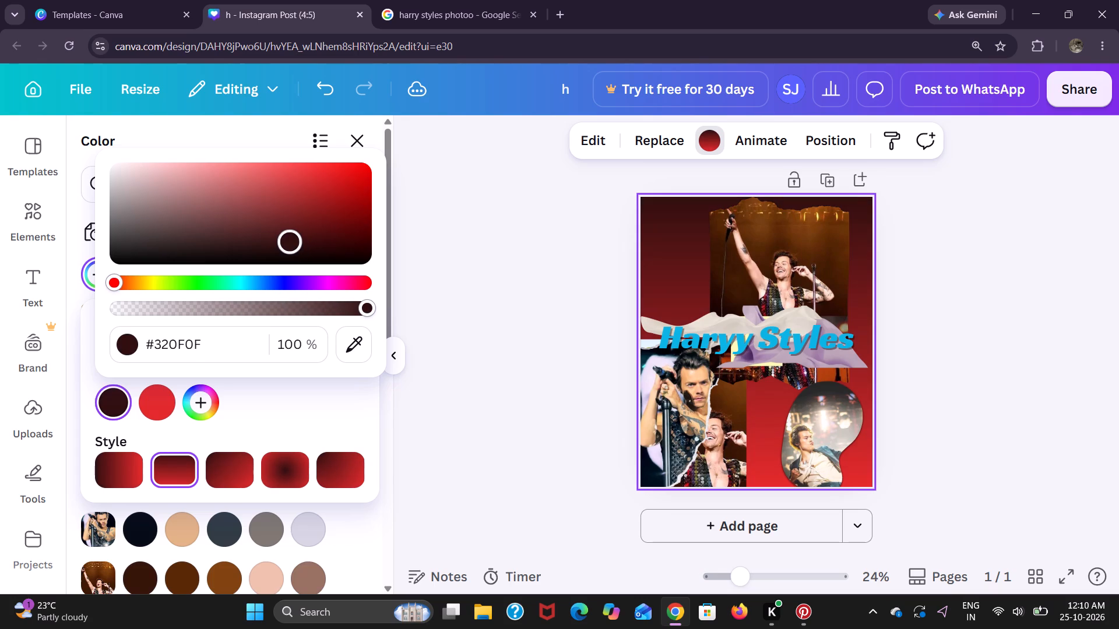
{"action": "left_click_drag", "start_coordinate": [292, 245], "coordinate": [290, 247]}
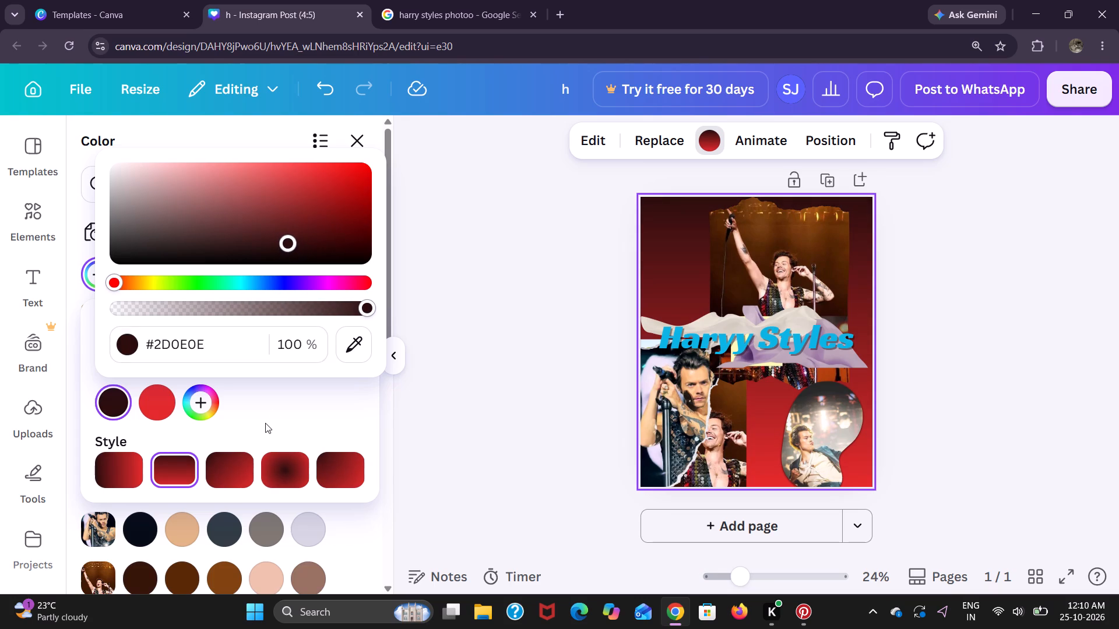
{"action": "left_click", "coordinate": [265, 423]}
Darken the background gradient's second colour to #7D1F1F.
{"action": "left_click", "coordinate": [160, 402]}
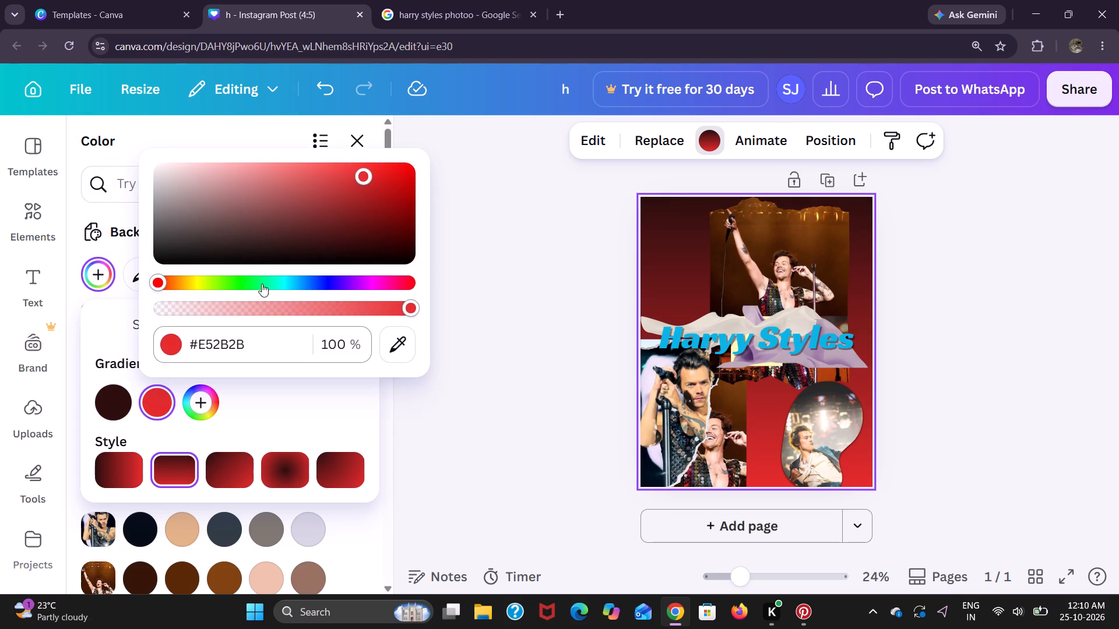
{"action": "left_click_drag", "start_coordinate": [364, 179], "coordinate": [350, 215]}
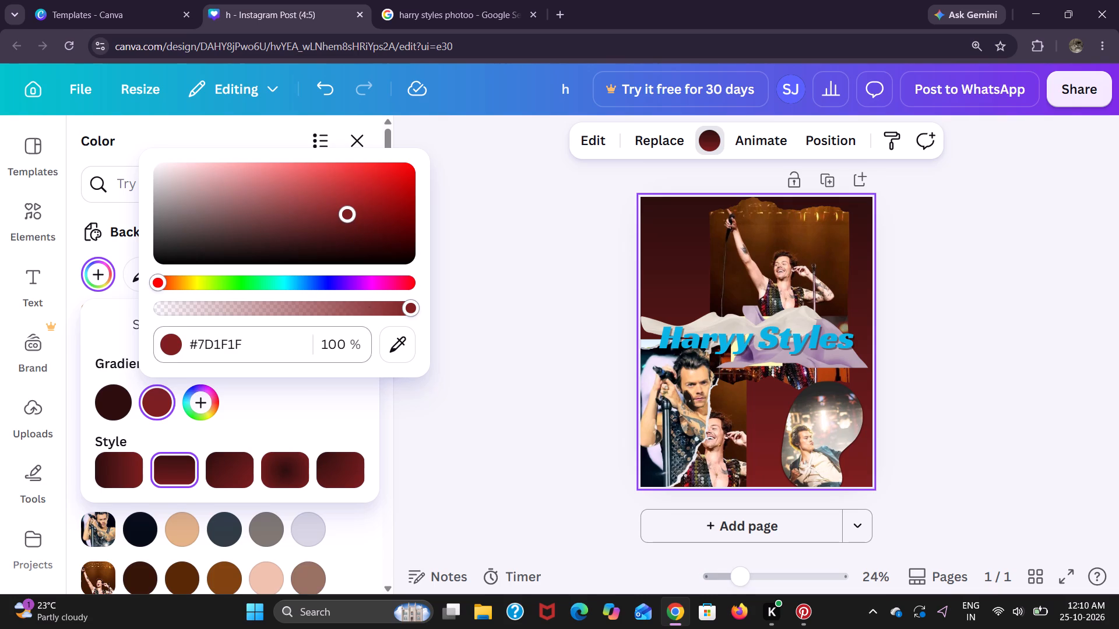
{"action": "left_click", "coordinate": [285, 423]}
{"action": "left_click", "coordinate": [458, 260]}
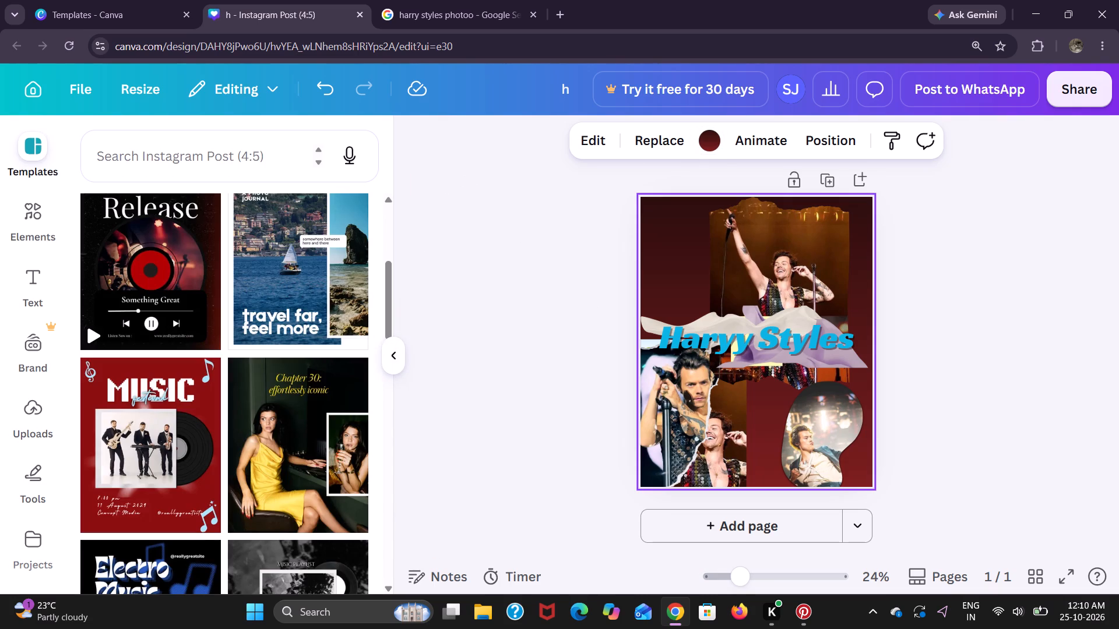
Add the wide beige torn-paper strip from the "sheer paper" graphics across the top of the page.
{"action": "left_click", "coordinate": [34, 211]}
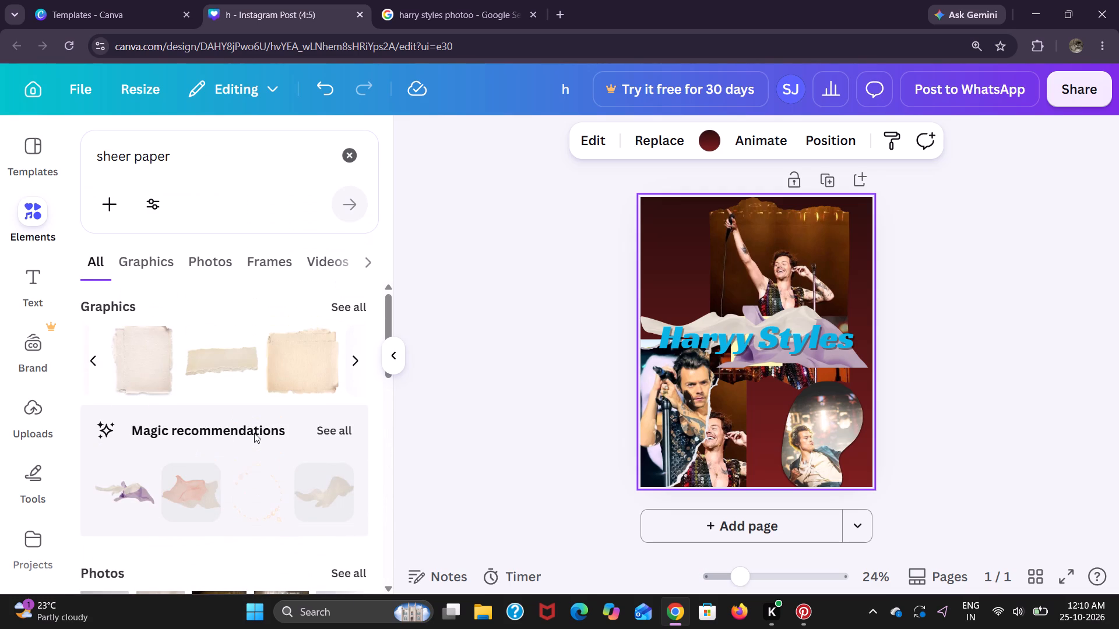
{"action": "left_click_drag", "start_coordinate": [209, 370], "coordinate": [713, 231]}
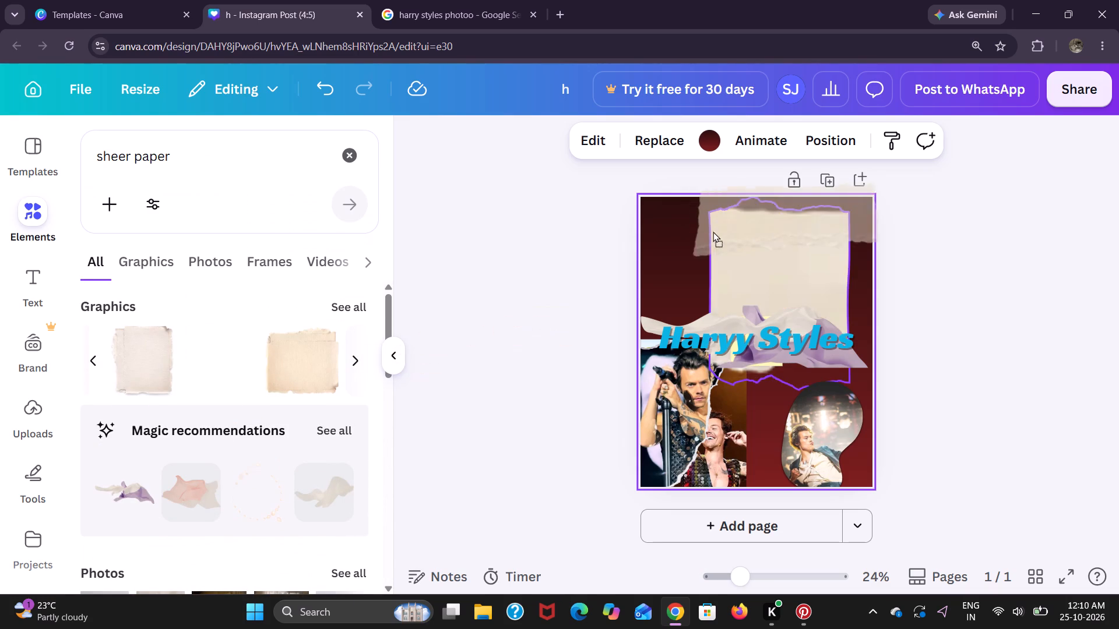
{"action": "left_click_drag", "start_coordinate": [713, 231], "coordinate": [669, 245]}
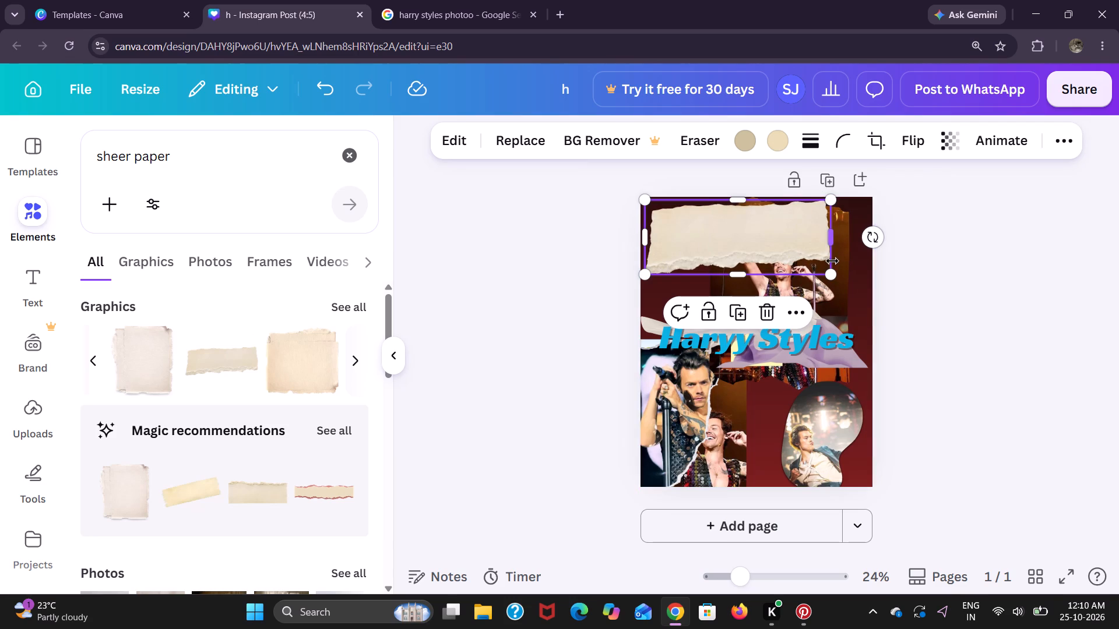
Add the creased grey paper graphic from the full list of sheer paper graphics and shrink it into the page's upper-left corner.
{"action": "left_click", "coordinate": [346, 306]}
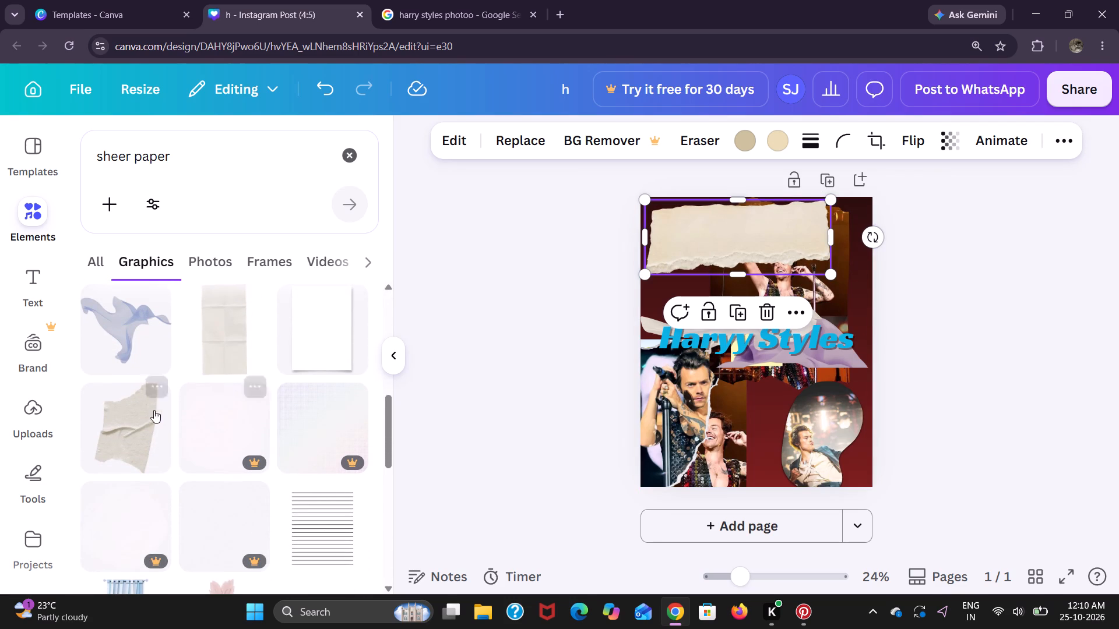
{"action": "left_click_drag", "start_coordinate": [100, 429], "coordinate": [649, 308]}
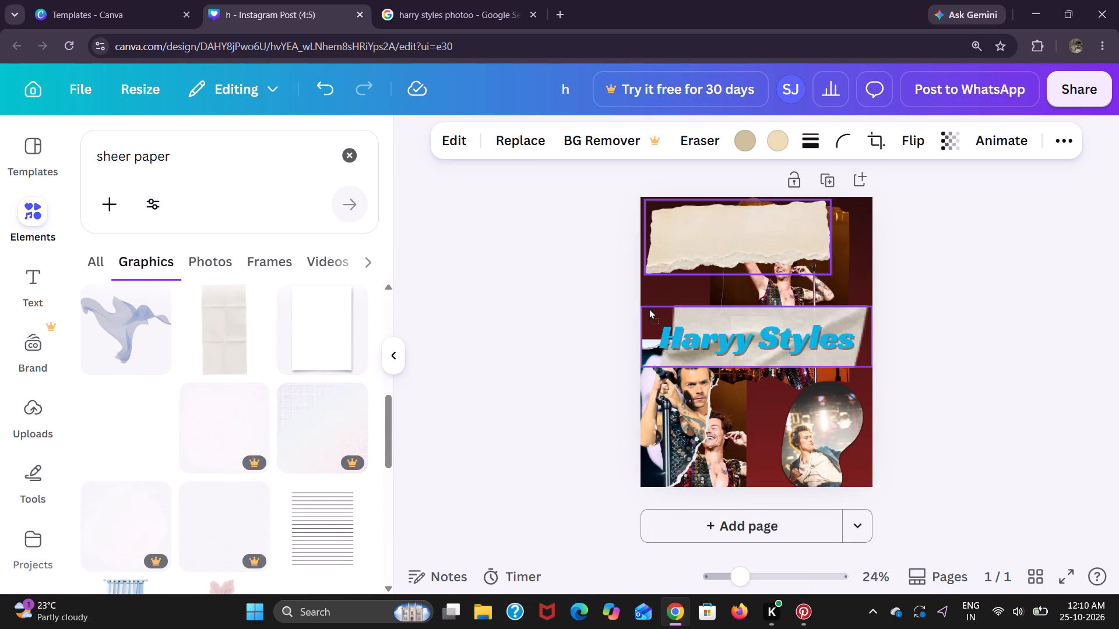
{"action": "left_click_drag", "start_coordinate": [649, 308], "coordinate": [652, 293]}
{"action": "left_click", "coordinate": [670, 233]}
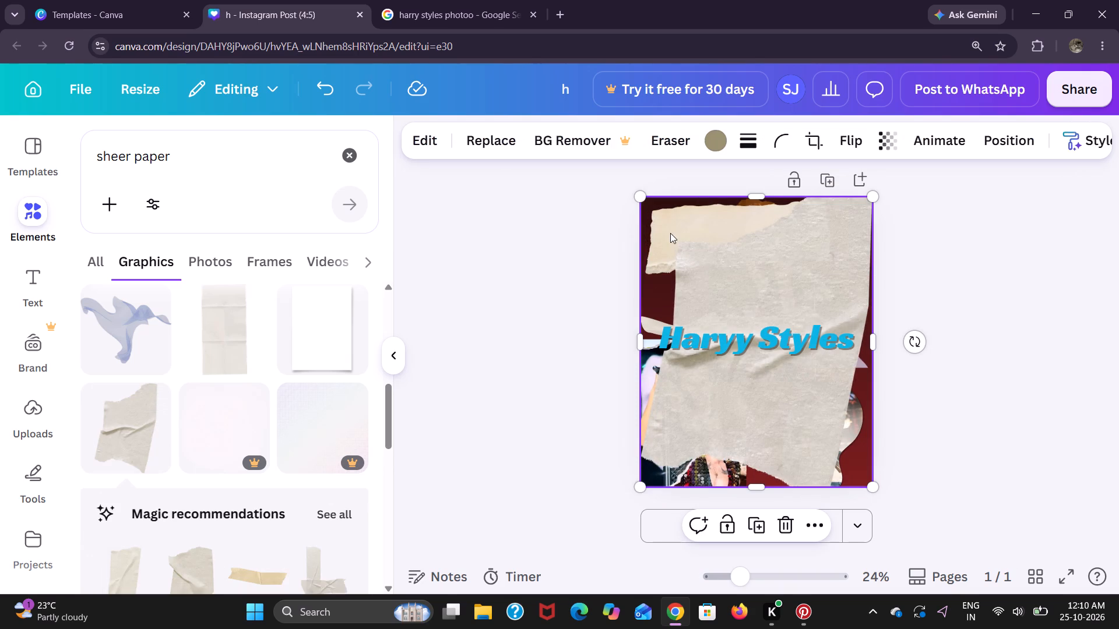
{"action": "left_click", "coordinate": [660, 238]}
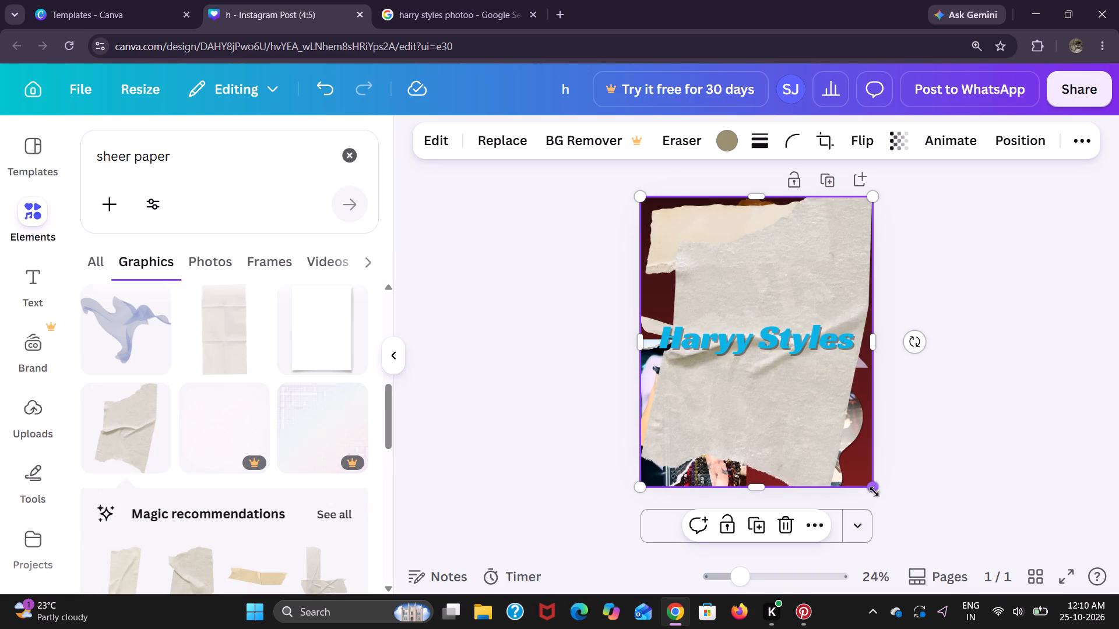
{"action": "left_click_drag", "start_coordinate": [874, 486], "coordinate": [698, 356]}
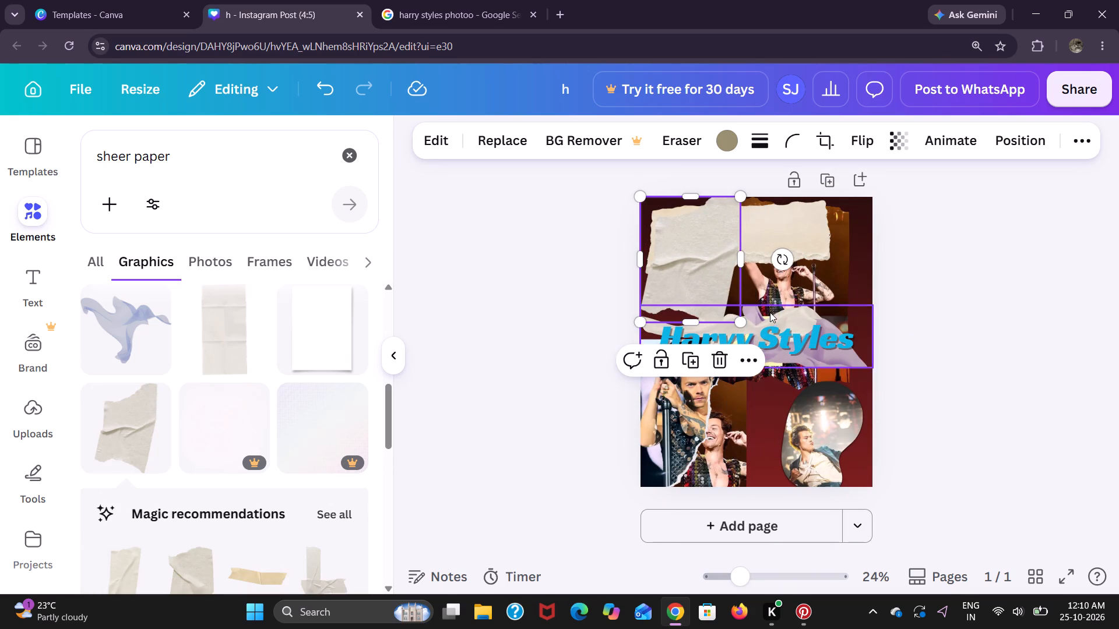
Delete the torn beige paper strip from the top of the page.
{"action": "left_click", "coordinate": [797, 231]}
{"action": "key", "text": "Delete"}
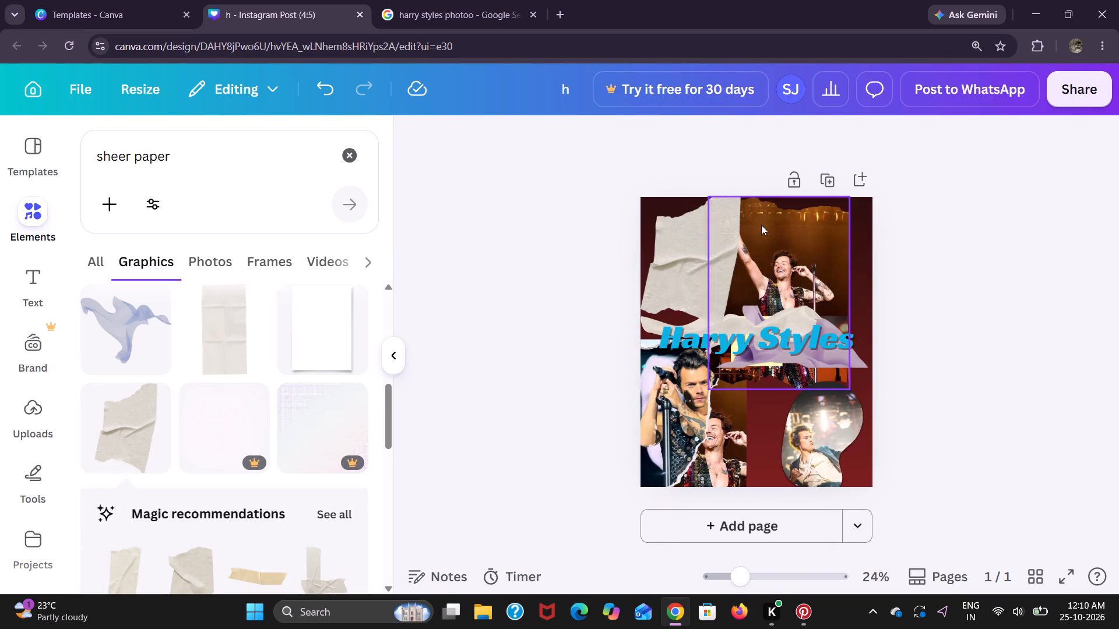
Shrink the creased grey paper further and lower it slightly so it fits left of the top concert photo.
{"action": "left_click", "coordinate": [703, 249]}
{"action": "left_click_drag", "start_coordinate": [739, 324], "coordinate": [722, 312]}
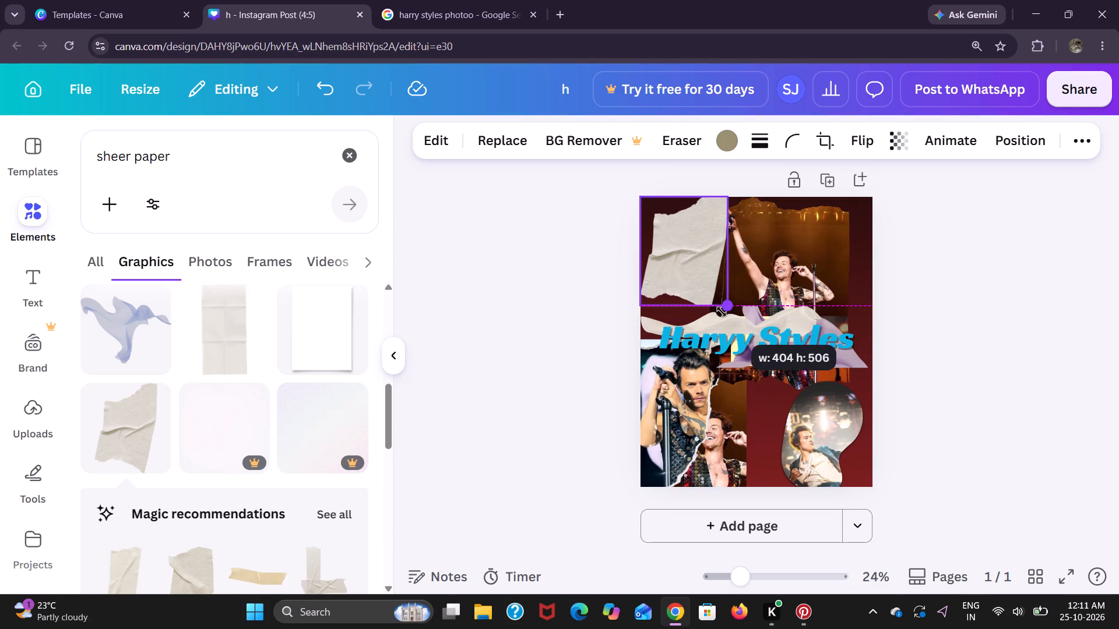
{"action": "left_click_drag", "start_coordinate": [722, 312], "coordinate": [709, 302]}
{"action": "left_click_drag", "start_coordinate": [691, 261], "coordinate": [691, 262]}
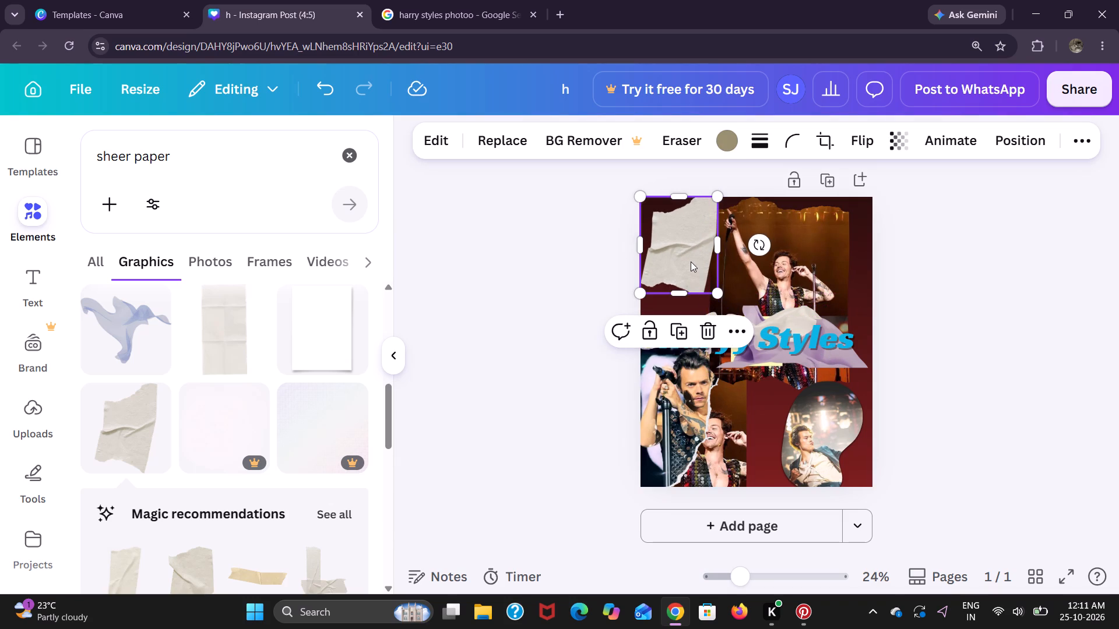
{"action": "left_click_drag", "start_coordinate": [691, 262], "coordinate": [688, 271]}
{"action": "left_click_drag", "start_coordinate": [714, 303], "coordinate": [711, 301]}
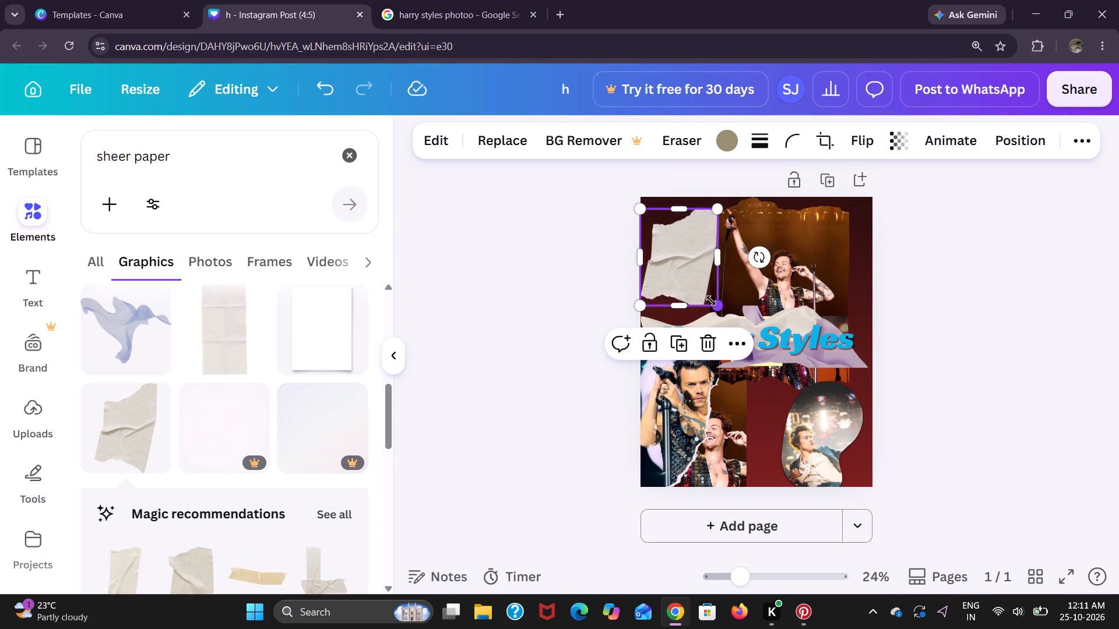
{"action": "left_click_drag", "start_coordinate": [711, 301], "coordinate": [703, 296]}
Search the graphics library for "paper clip".
{"action": "left_click_drag", "start_coordinate": [181, 164], "coordinate": [102, 156]}
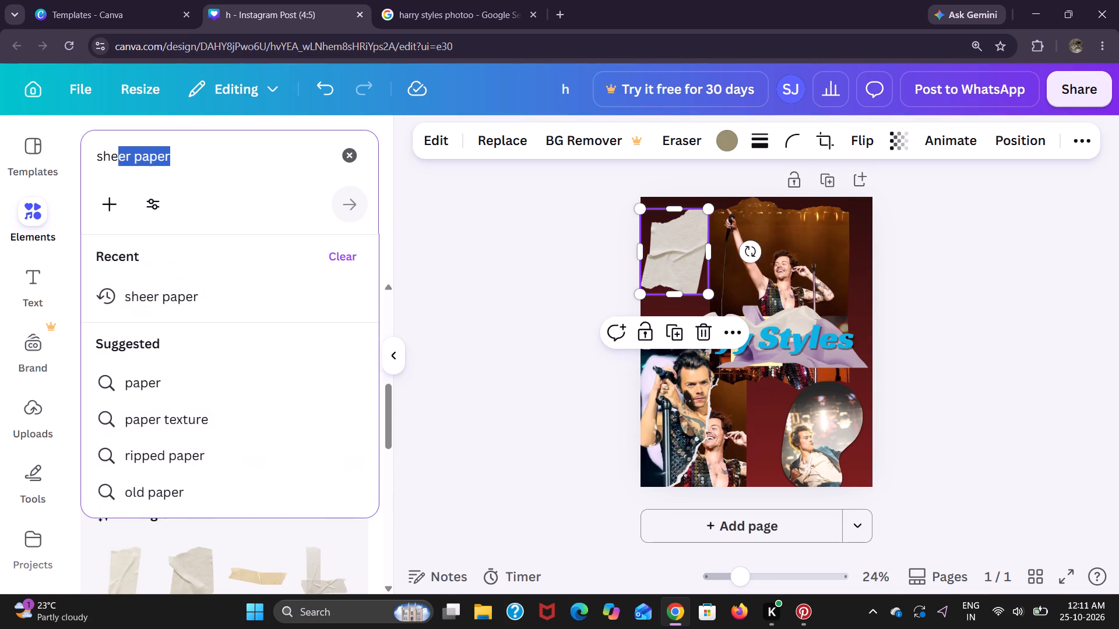
{"action": "left_click_drag", "start_coordinate": [102, 156], "coordinate": [61, 151]}
{"action": "type", "text": "paper clip"}
{"action": "key", "text": "Return"}
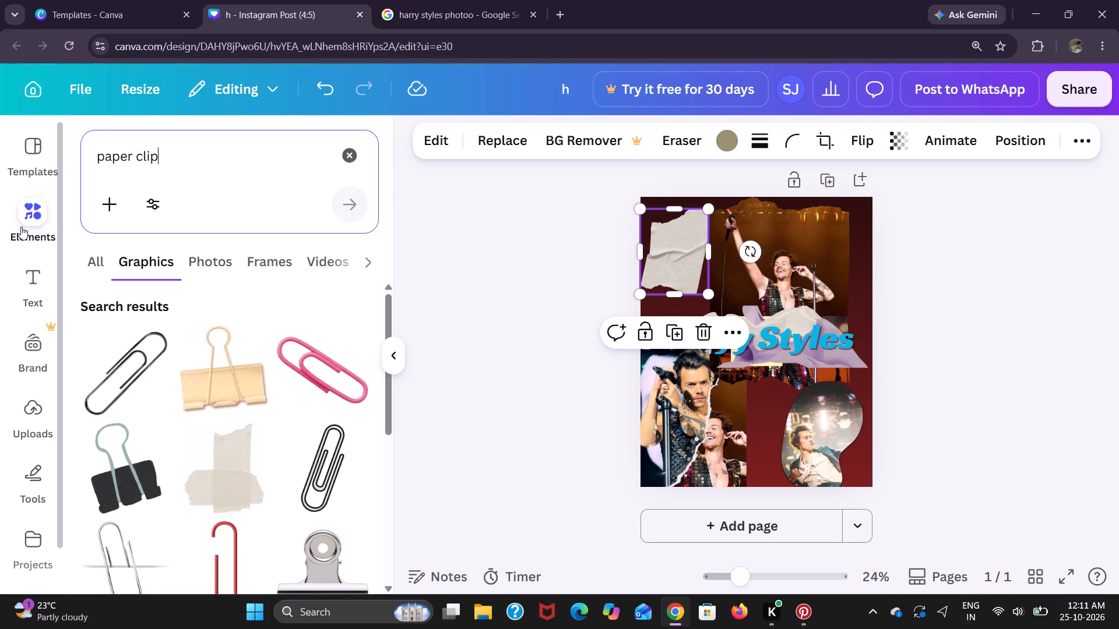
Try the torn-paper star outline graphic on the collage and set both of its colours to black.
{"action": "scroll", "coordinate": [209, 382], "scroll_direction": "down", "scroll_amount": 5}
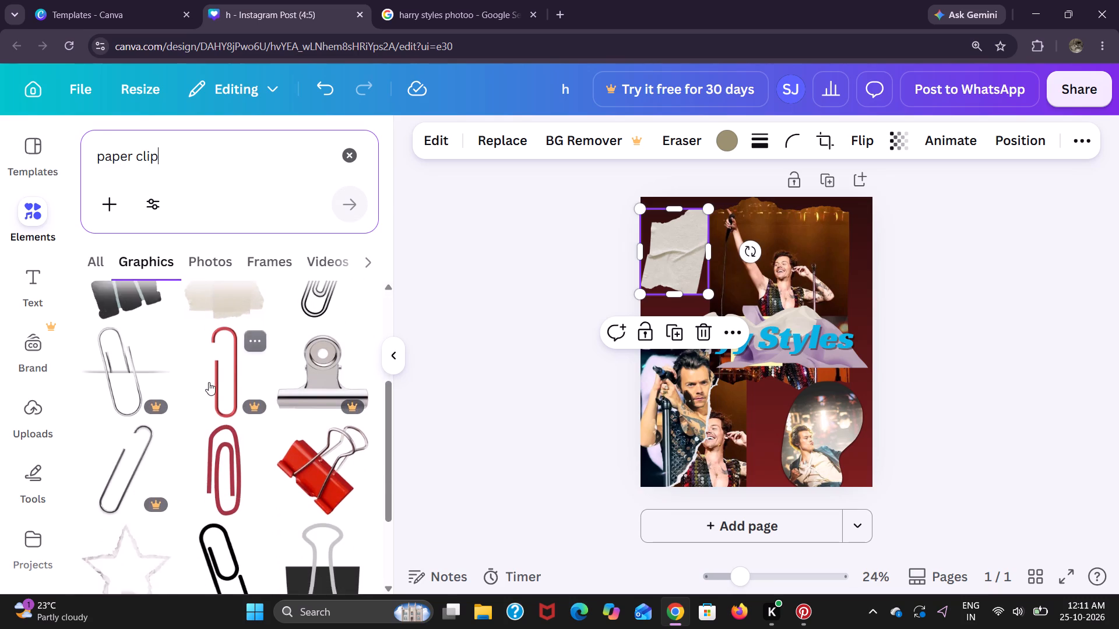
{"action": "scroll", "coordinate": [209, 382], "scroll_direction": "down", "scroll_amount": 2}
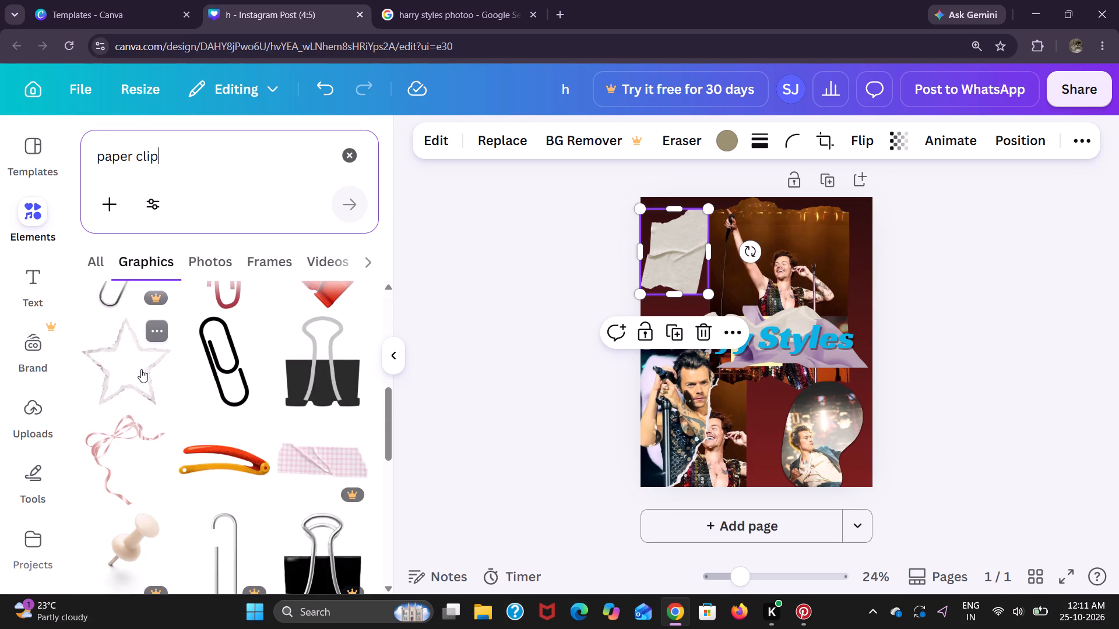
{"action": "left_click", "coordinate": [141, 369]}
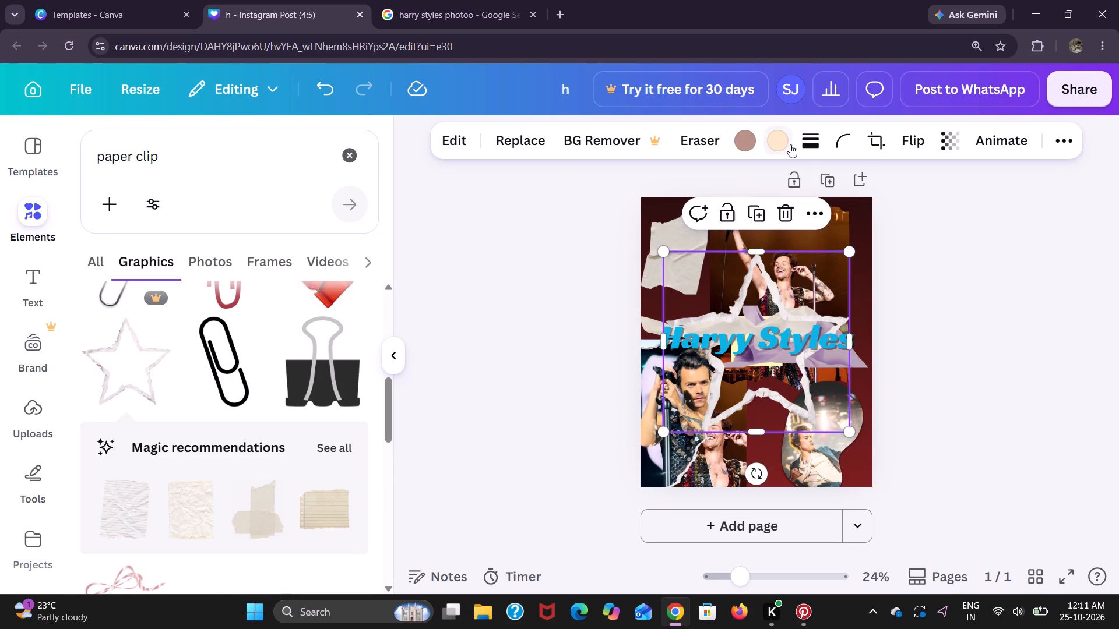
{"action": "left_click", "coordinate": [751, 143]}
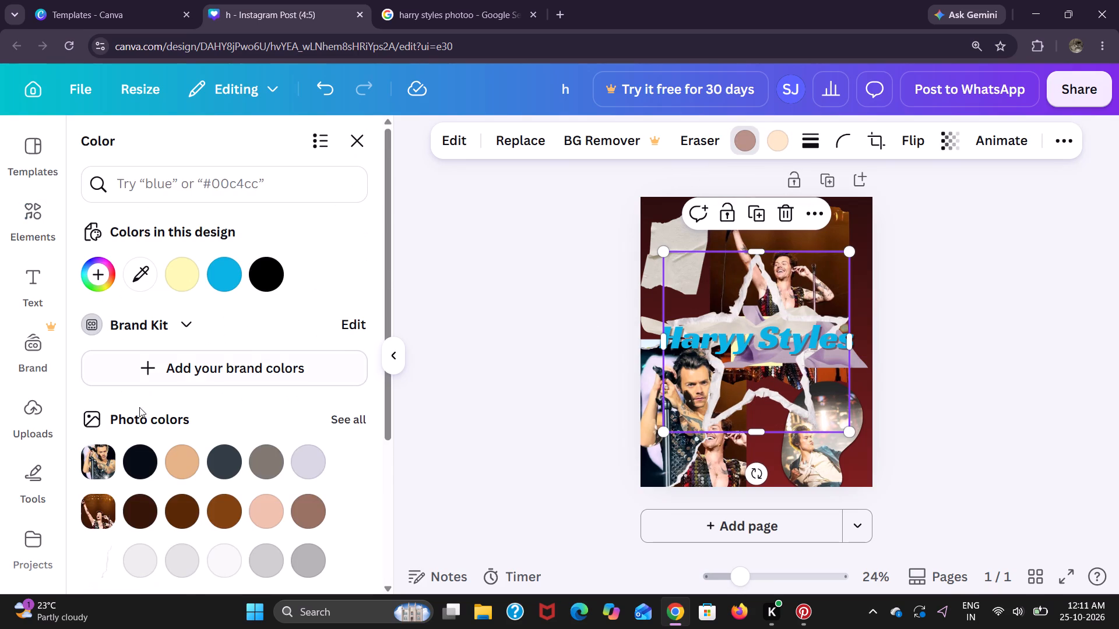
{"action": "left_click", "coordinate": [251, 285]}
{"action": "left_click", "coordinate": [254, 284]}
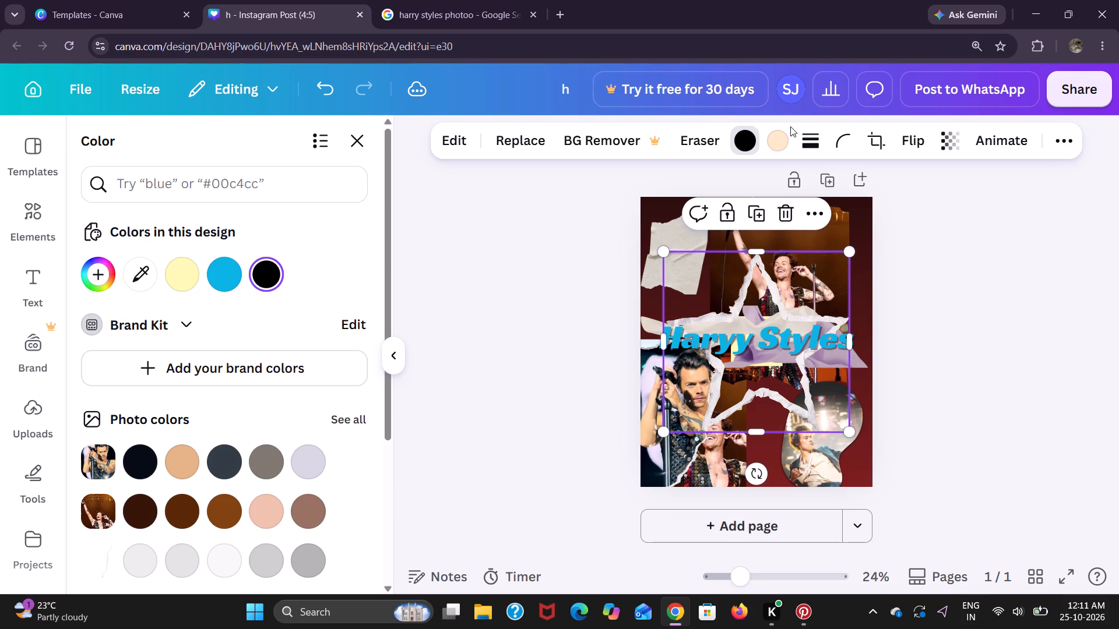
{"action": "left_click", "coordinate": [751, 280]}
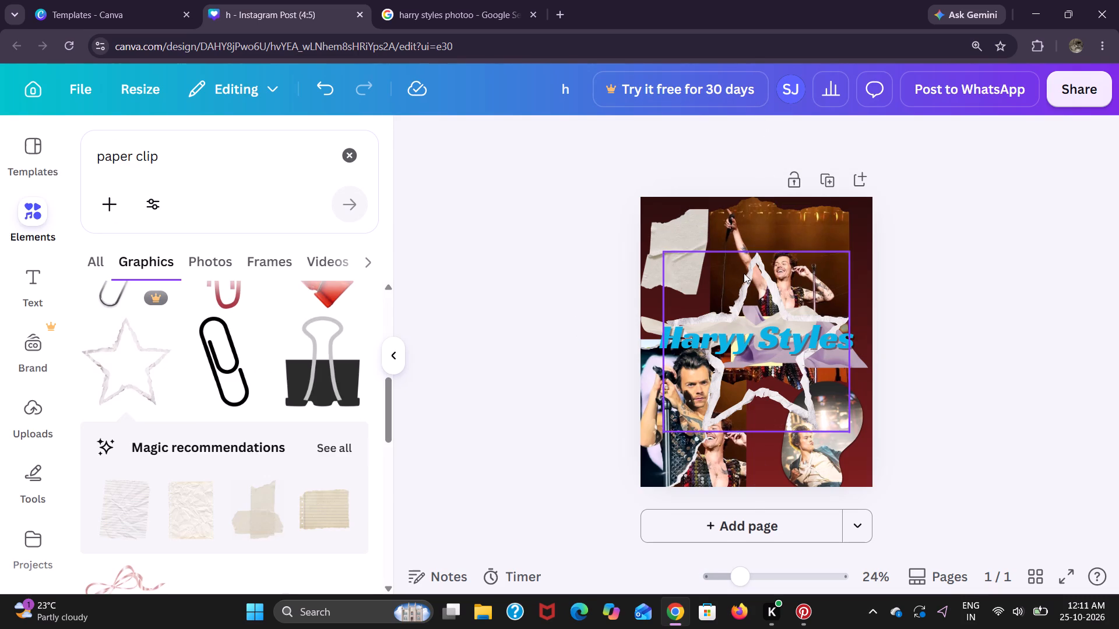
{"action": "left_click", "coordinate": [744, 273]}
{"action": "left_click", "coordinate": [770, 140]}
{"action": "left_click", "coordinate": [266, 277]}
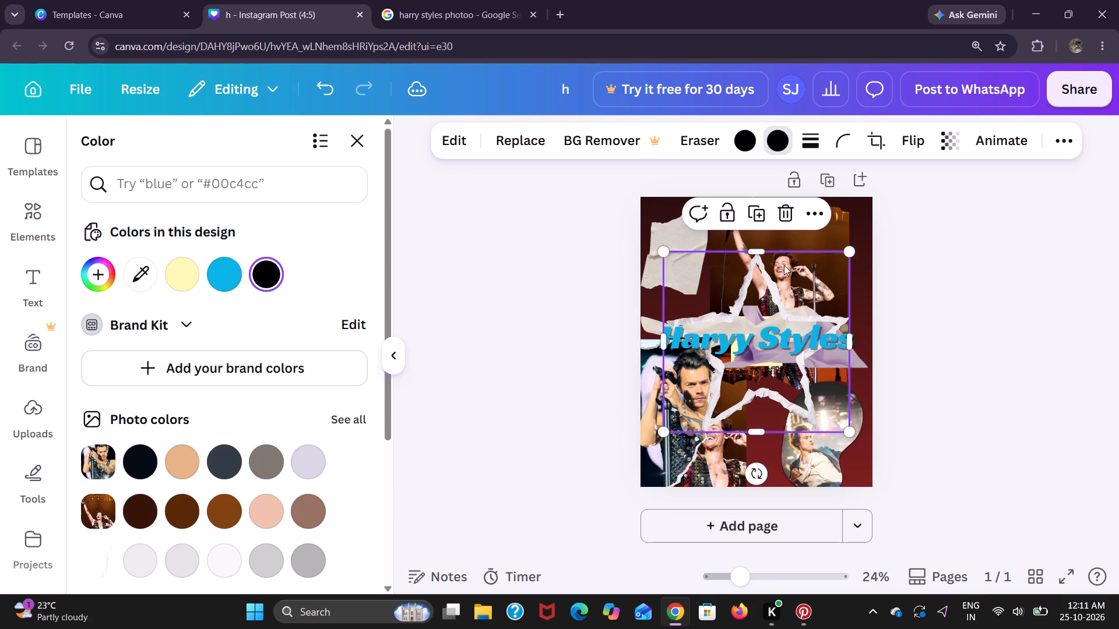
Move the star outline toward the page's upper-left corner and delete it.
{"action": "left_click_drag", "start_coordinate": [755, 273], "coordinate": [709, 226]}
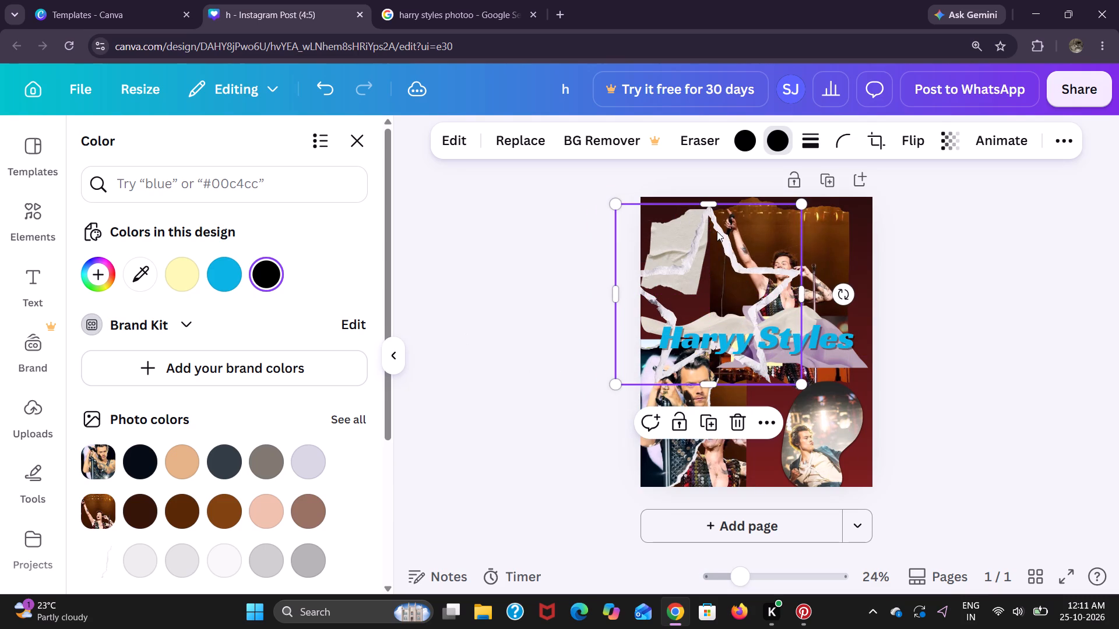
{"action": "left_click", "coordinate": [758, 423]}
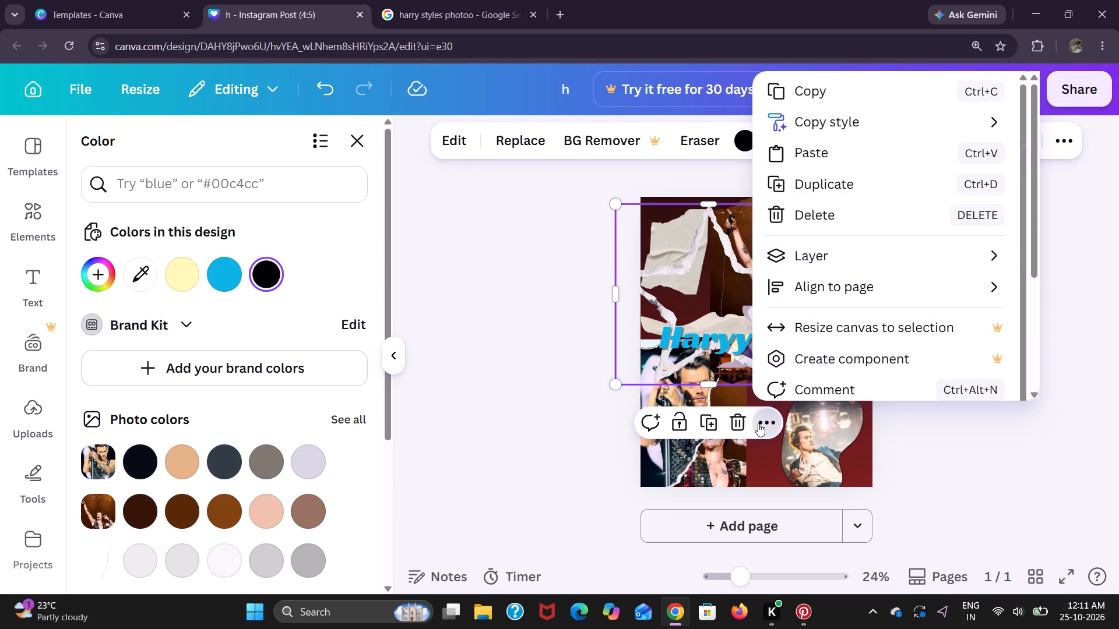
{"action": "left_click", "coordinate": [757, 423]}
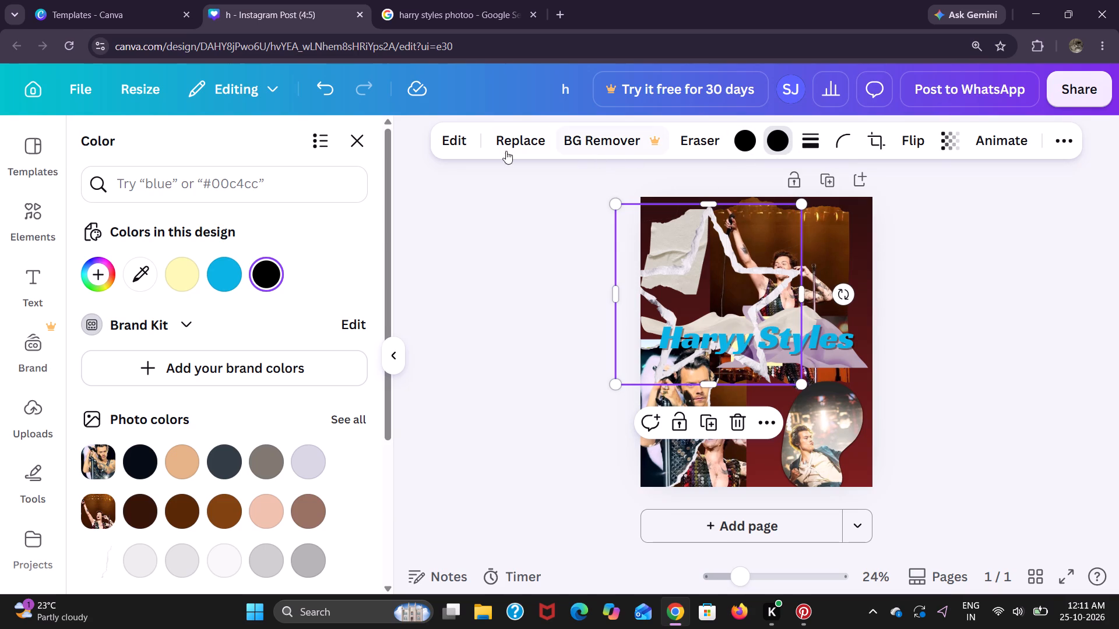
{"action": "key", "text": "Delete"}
Add the gold paper clip graphic, tilt it diagonally and move it over the page's upper-left corner.
{"action": "scroll", "coordinate": [242, 378], "scroll_direction": "left", "scroll_amount": 1}
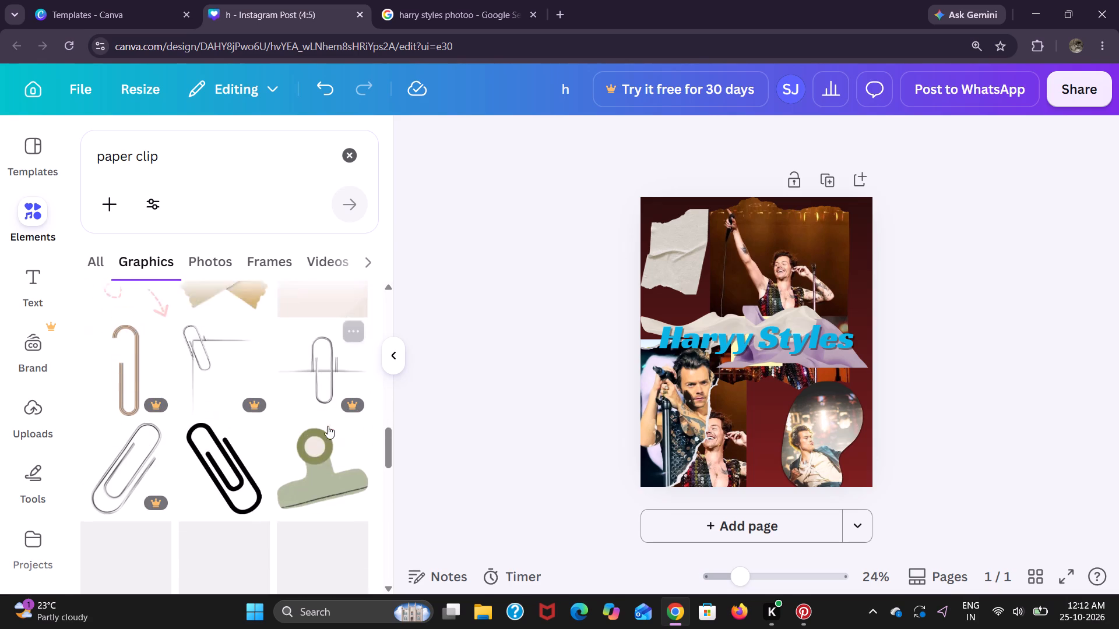
{"action": "left_click", "coordinate": [127, 437]}
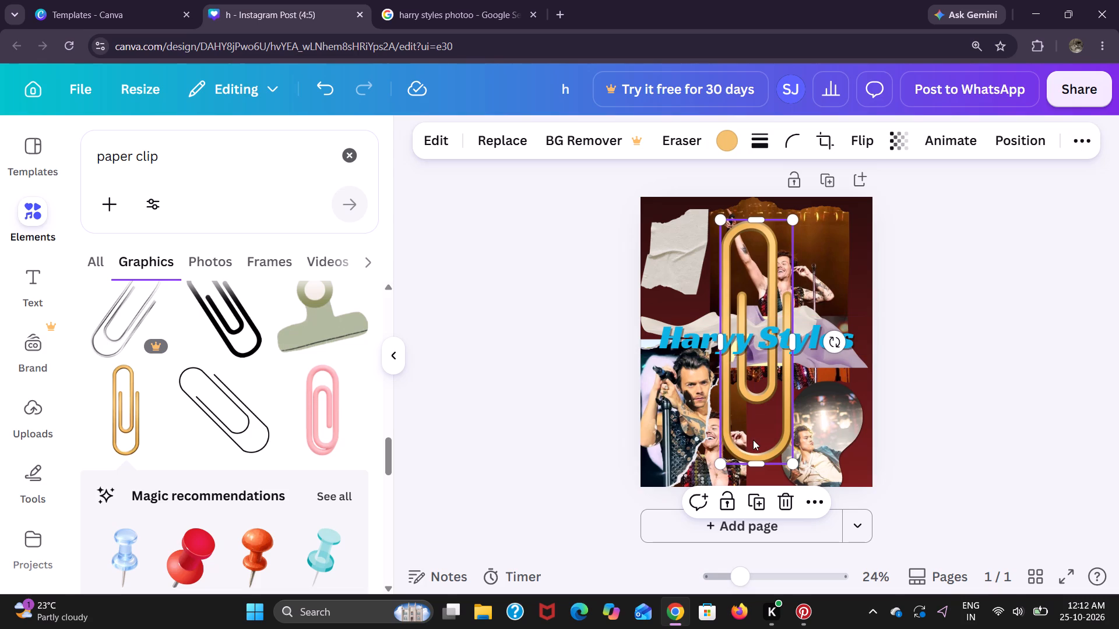
{"action": "left_click_drag", "start_coordinate": [842, 338], "coordinate": [800, 381]}
{"action": "left_click_drag", "start_coordinate": [798, 309], "coordinate": [746, 272]}
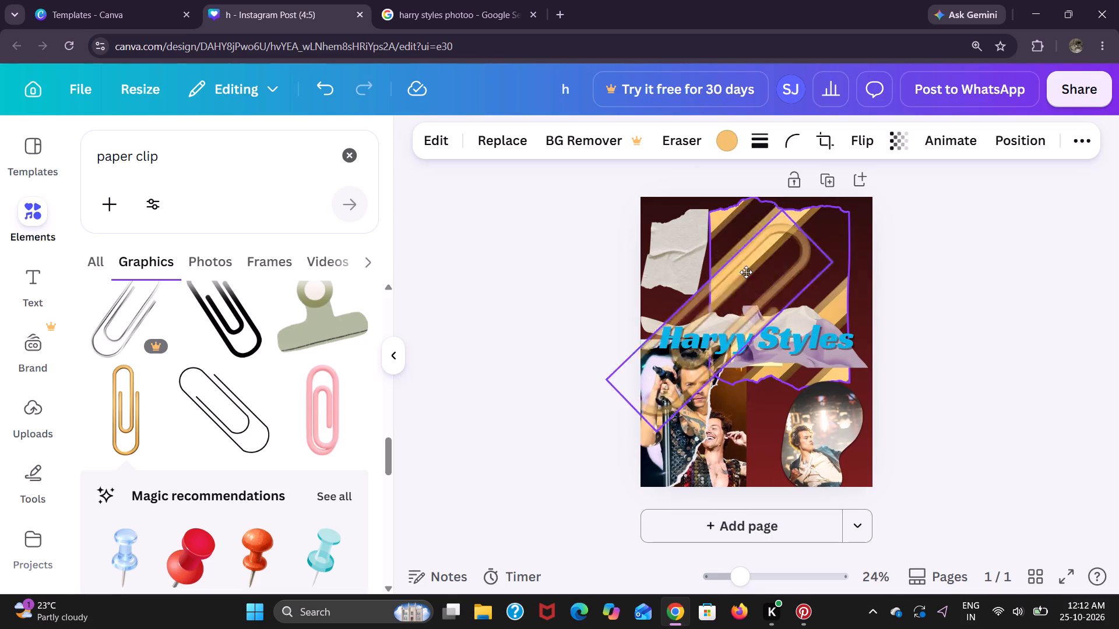
{"action": "left_click_drag", "start_coordinate": [746, 272], "coordinate": [698, 192]}
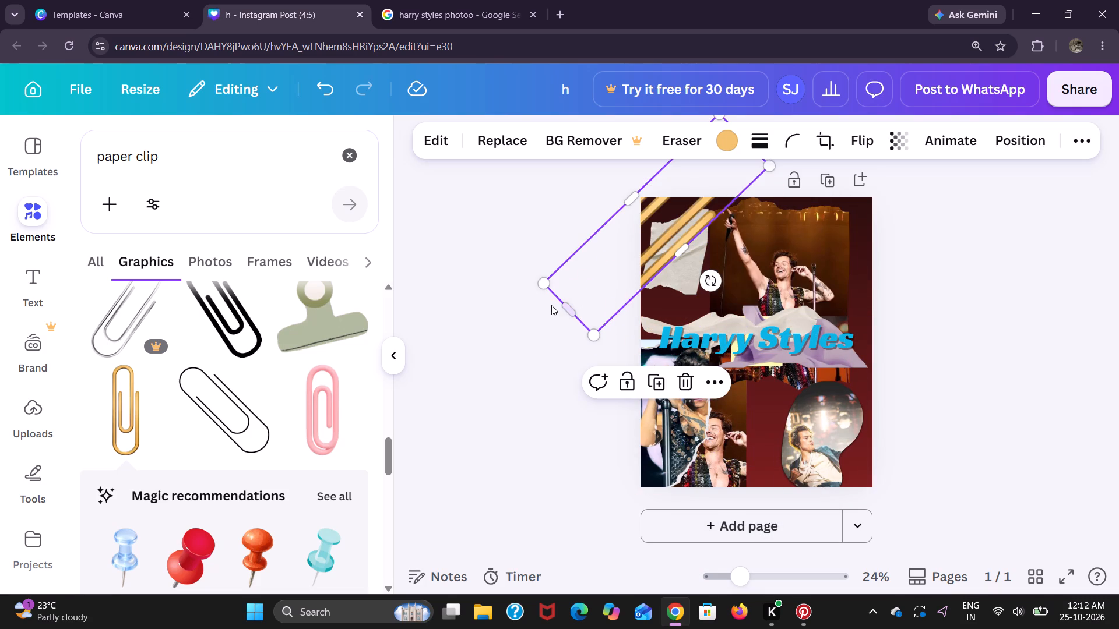
Shrink the gold paper clip to about 43 by 146 beside the grey paper's upper-right corner.
{"action": "left_click_drag", "start_coordinate": [548, 288], "coordinate": [665, 261]}
{"action": "left_click_drag", "start_coordinate": [682, 242], "coordinate": [676, 253]}
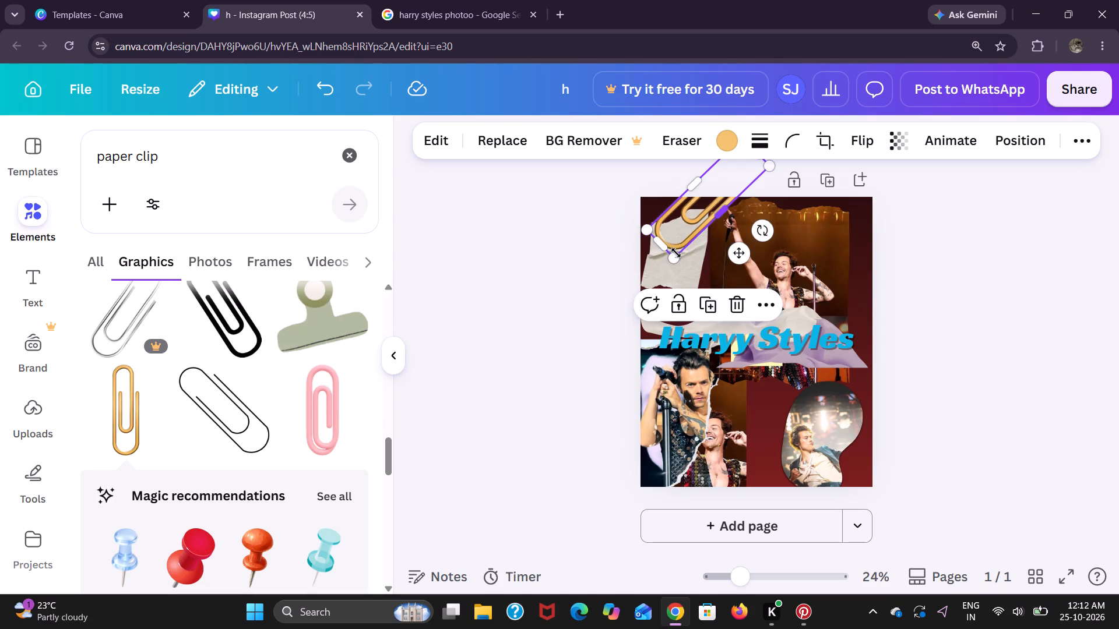
{"action": "left_click_drag", "start_coordinate": [676, 253], "coordinate": [673, 268]}
{"action": "key", "text": "ctrl+z"}
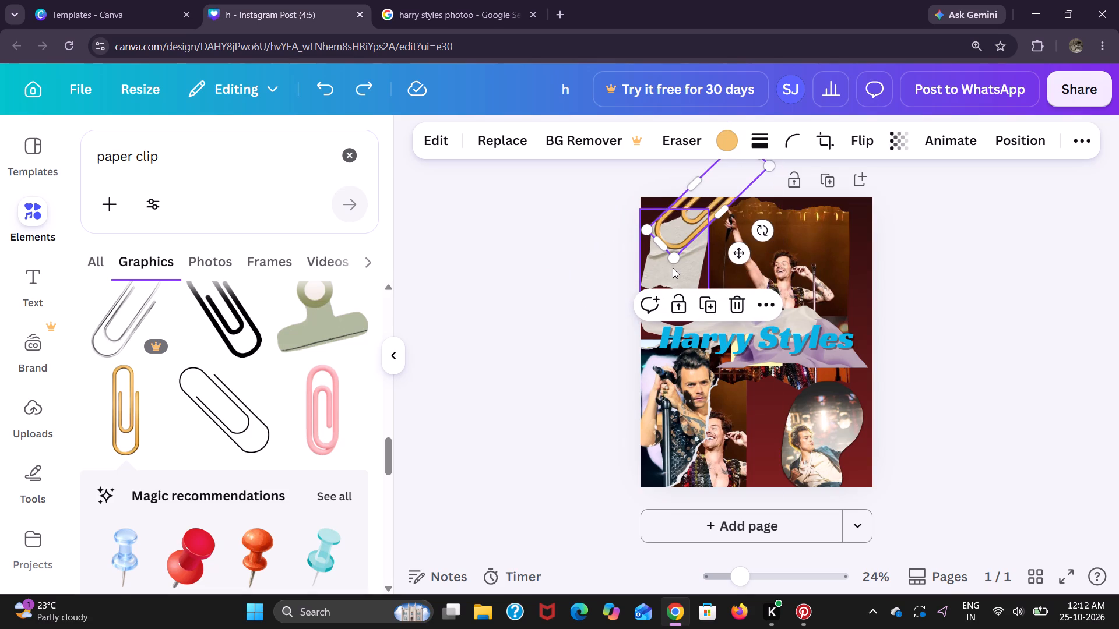
{"action": "scroll", "coordinate": [730, 202], "scroll_direction": "up", "scroll_amount": 1}
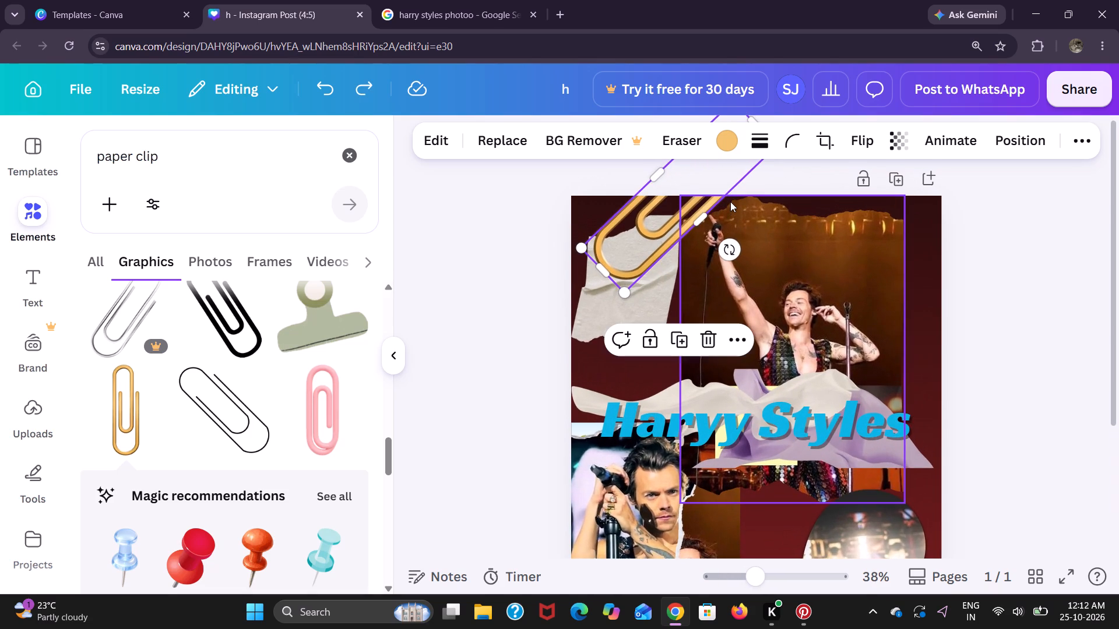
{"action": "left_click_drag", "start_coordinate": [634, 231], "coordinate": [613, 273]}
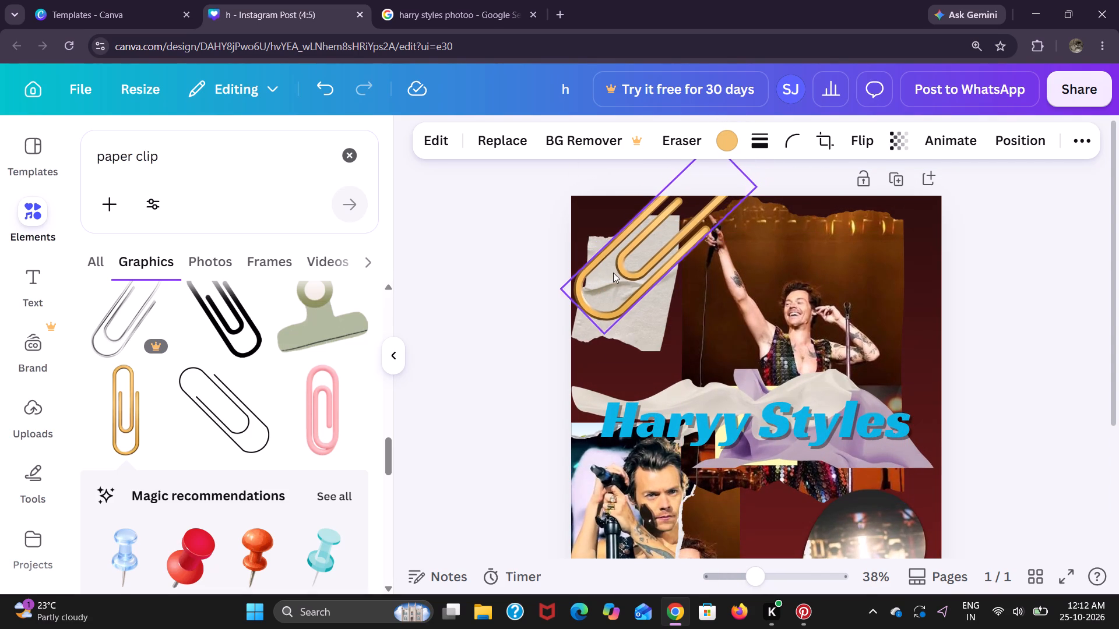
{"action": "left_click_drag", "start_coordinate": [560, 293], "coordinate": [627, 253]}
{"action": "left_click_drag", "start_coordinate": [714, 191], "coordinate": [675, 224]}
{"action": "left_click_drag", "start_coordinate": [581, 294], "coordinate": [674, 248]}
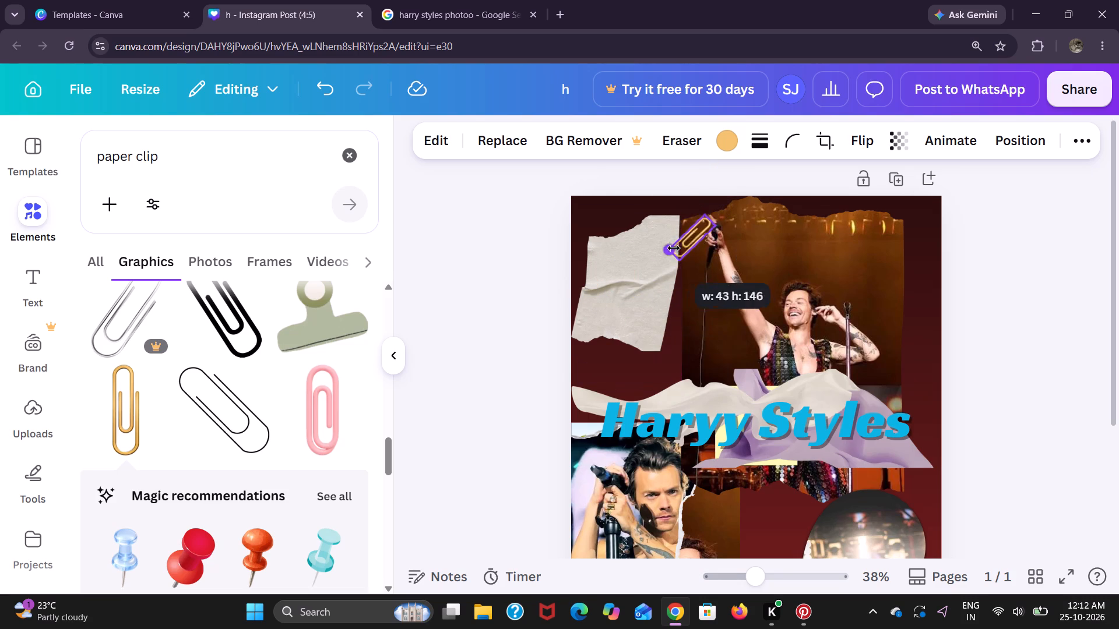
{"action": "left_click_drag", "start_coordinate": [674, 248], "coordinate": [674, 248]}
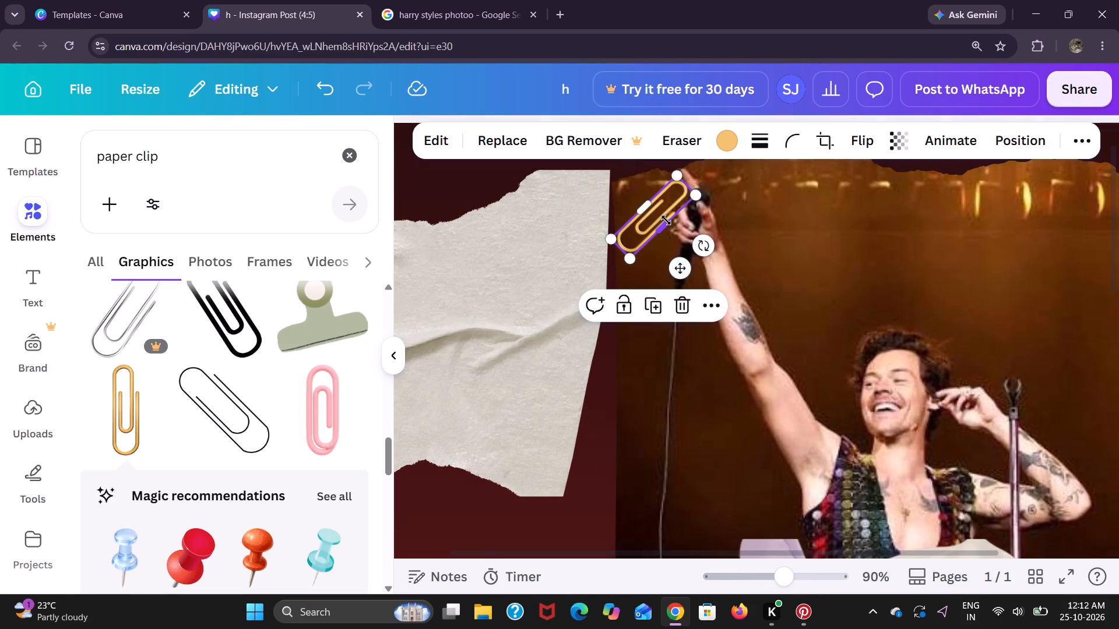
Position the gold paper clip over the upper-right corner of the creased grey paper.
{"action": "left_click", "coordinate": [666, 220]}
{"action": "left_click_drag", "start_coordinate": [652, 216], "coordinate": [566, 185]}
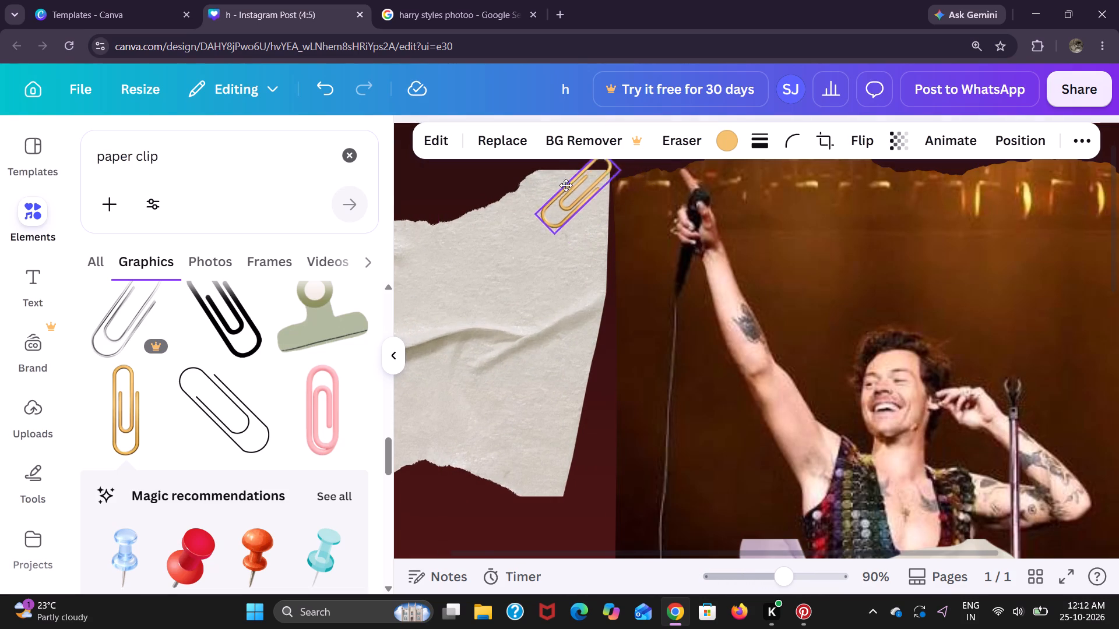
{"action": "left_click_drag", "start_coordinate": [566, 185], "coordinate": [566, 188]}
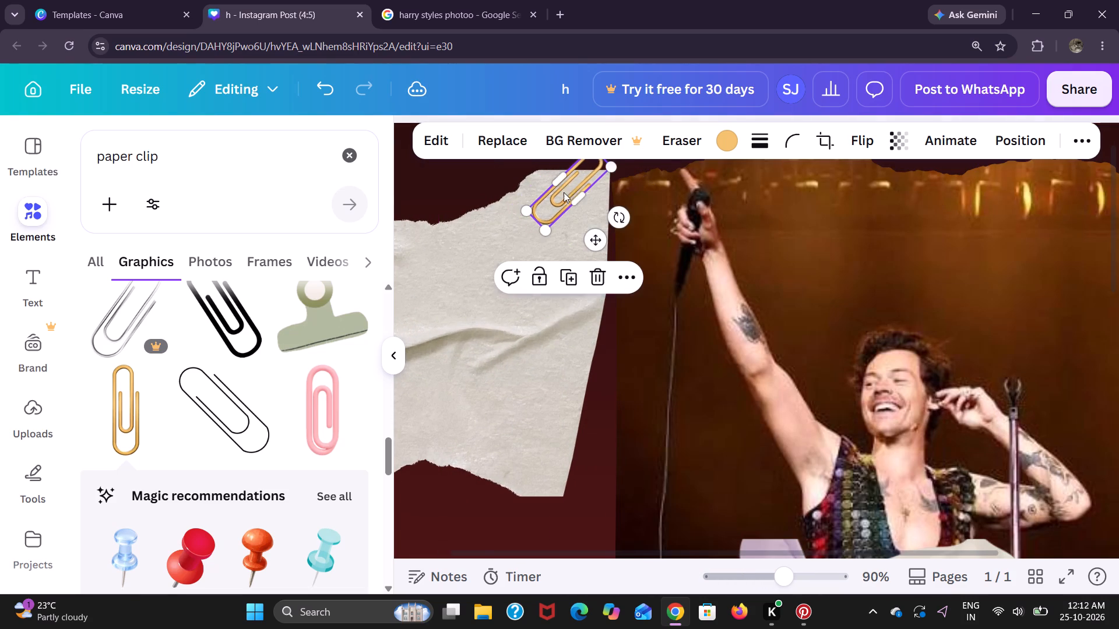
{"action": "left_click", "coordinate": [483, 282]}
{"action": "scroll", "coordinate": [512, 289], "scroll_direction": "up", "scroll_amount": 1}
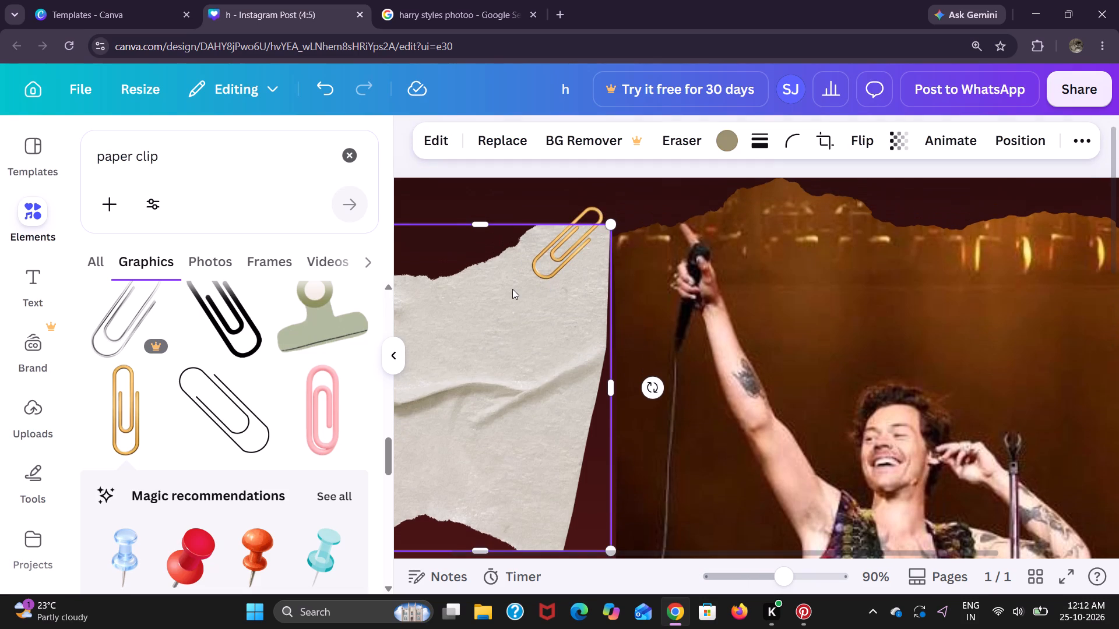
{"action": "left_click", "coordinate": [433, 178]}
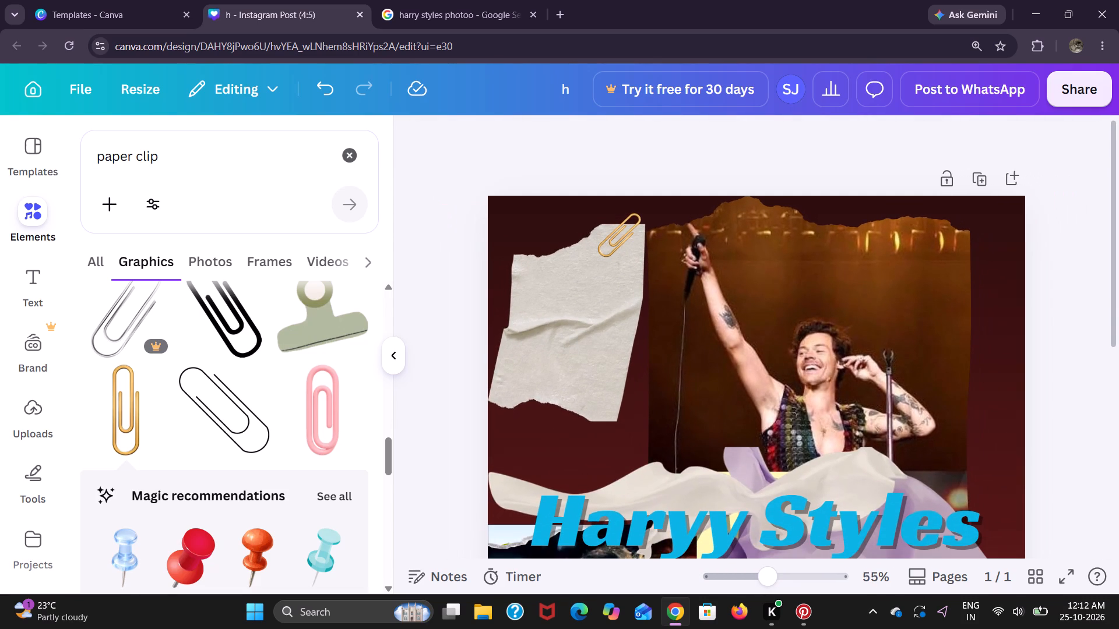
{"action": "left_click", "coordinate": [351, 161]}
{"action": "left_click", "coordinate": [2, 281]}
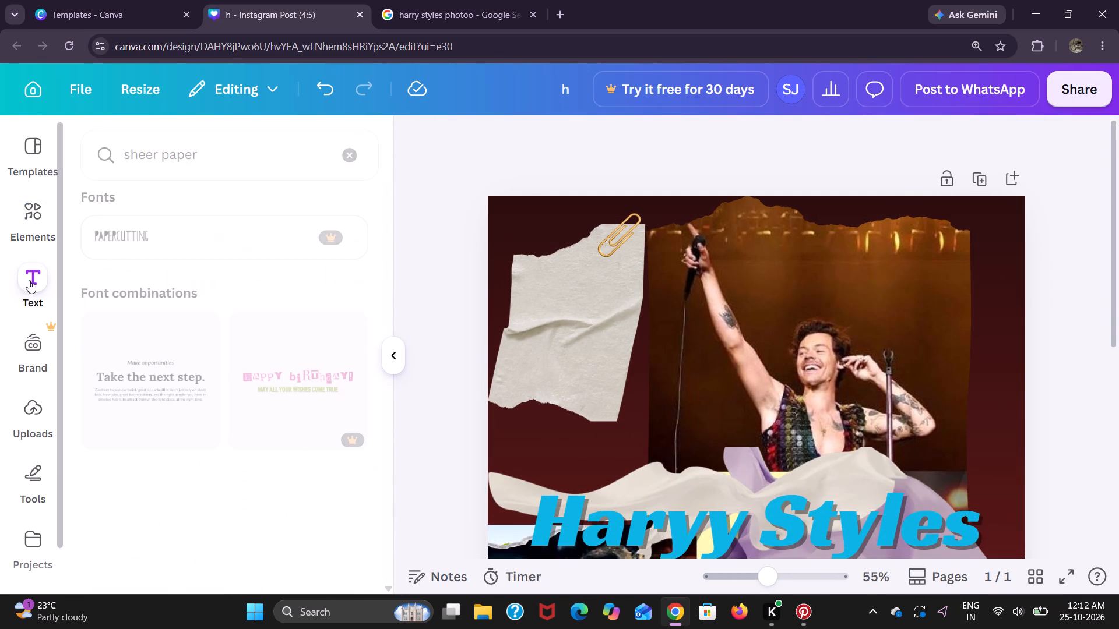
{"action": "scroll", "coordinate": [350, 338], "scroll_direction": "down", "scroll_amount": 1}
Copy the introductory Harry Styles paragraph, ending in "Harry's House", from Google's AI Mode answer in the photo search tab.
{"action": "left_click", "coordinate": [497, 0]}
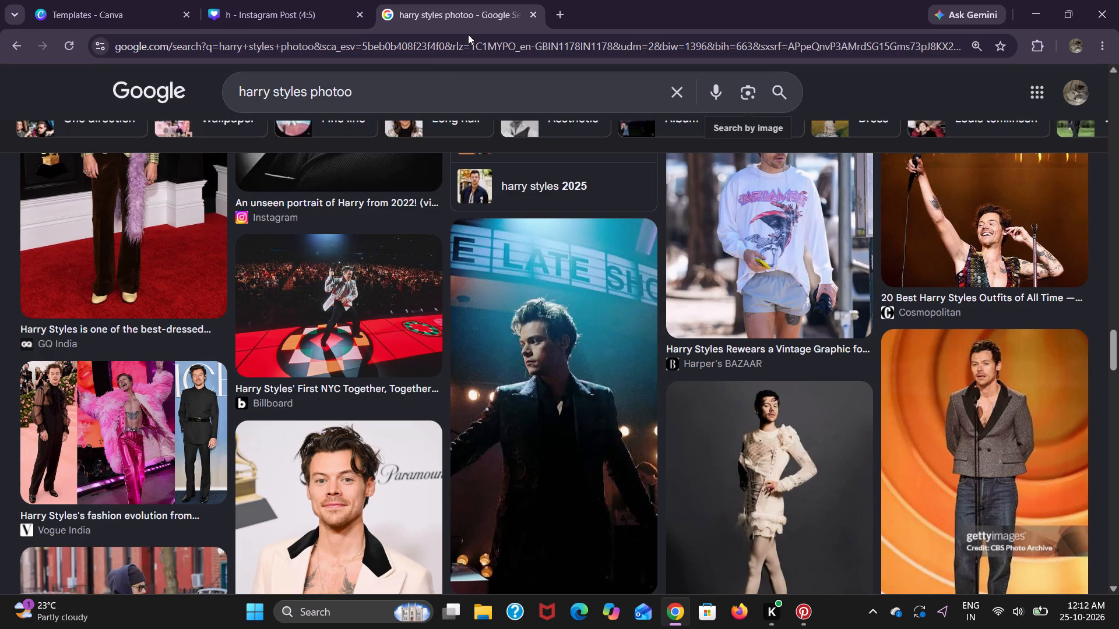
{"action": "scroll", "coordinate": [224, 198], "scroll_direction": "up", "scroll_amount": 4}
{"action": "scroll", "coordinate": [235, 243], "scroll_direction": "up", "scroll_amount": 3}
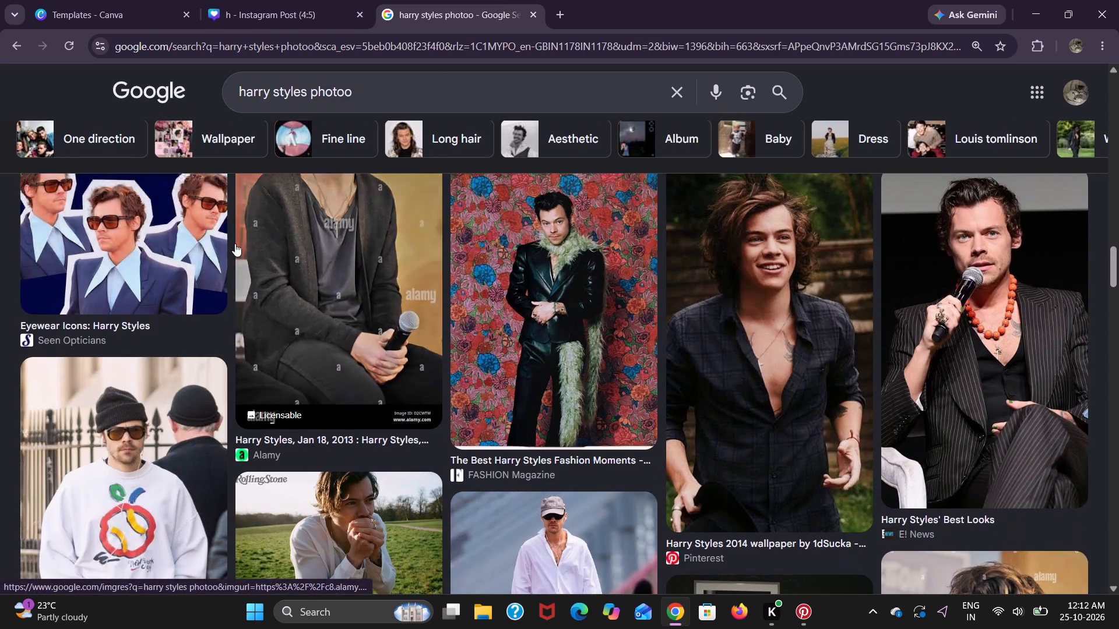
{"action": "scroll", "coordinate": [235, 243], "scroll_direction": "up", "scroll_amount": 10}
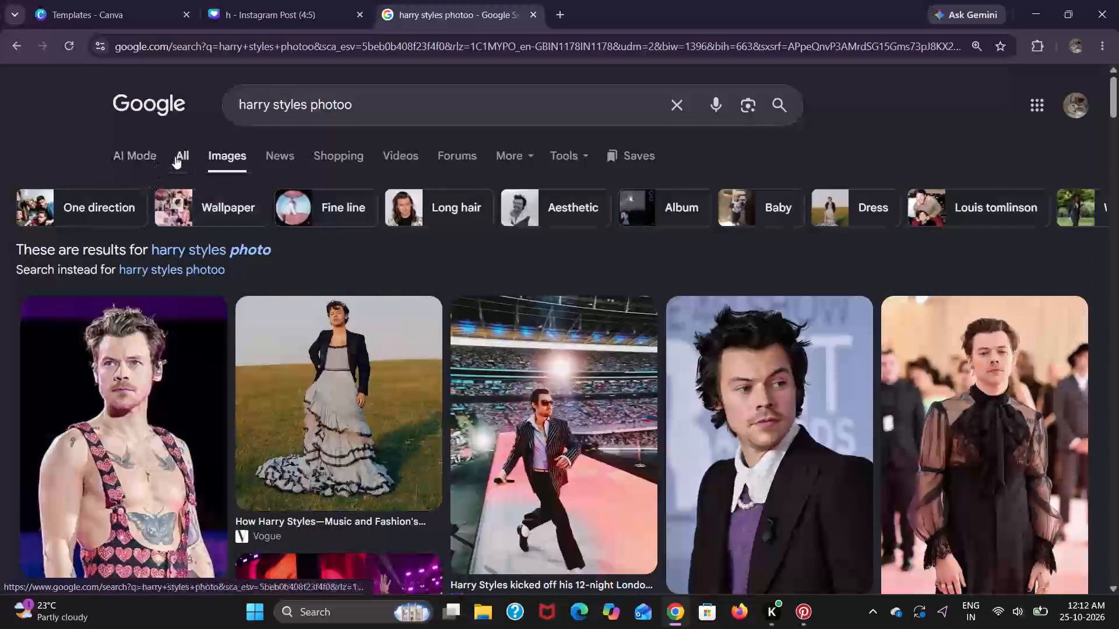
{"action": "left_click", "coordinate": [175, 156]}
{"action": "left_click", "coordinate": [152, 168]}
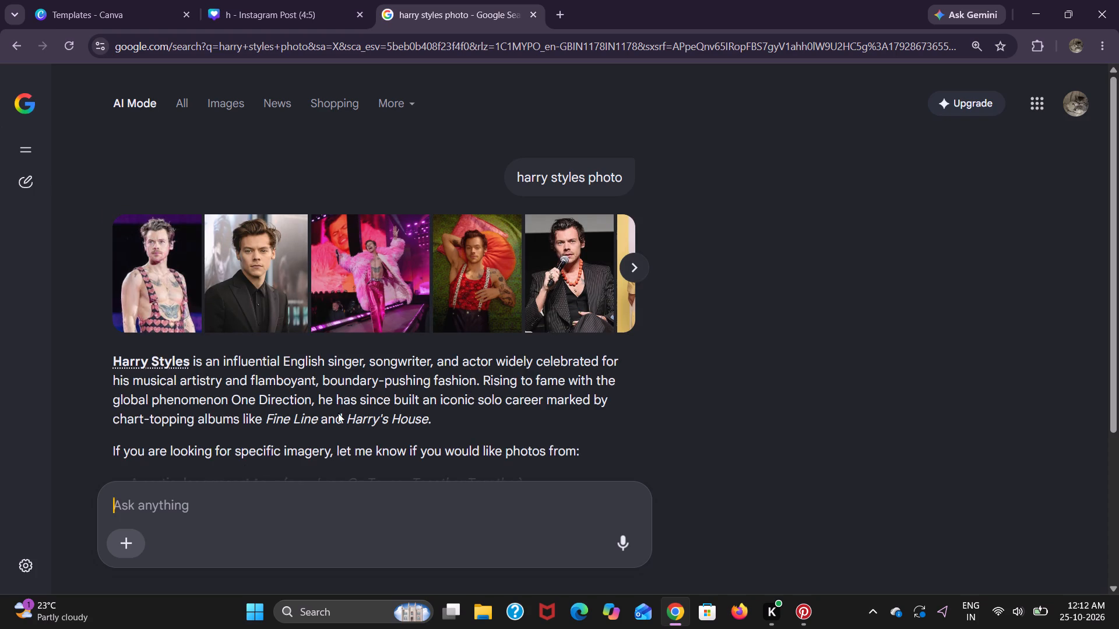
{"action": "left_click", "coordinate": [321, 490]}
{"action": "left_click_drag", "start_coordinate": [431, 421], "coordinate": [106, 363]}
{"action": "key", "text": "ctrl+c"}
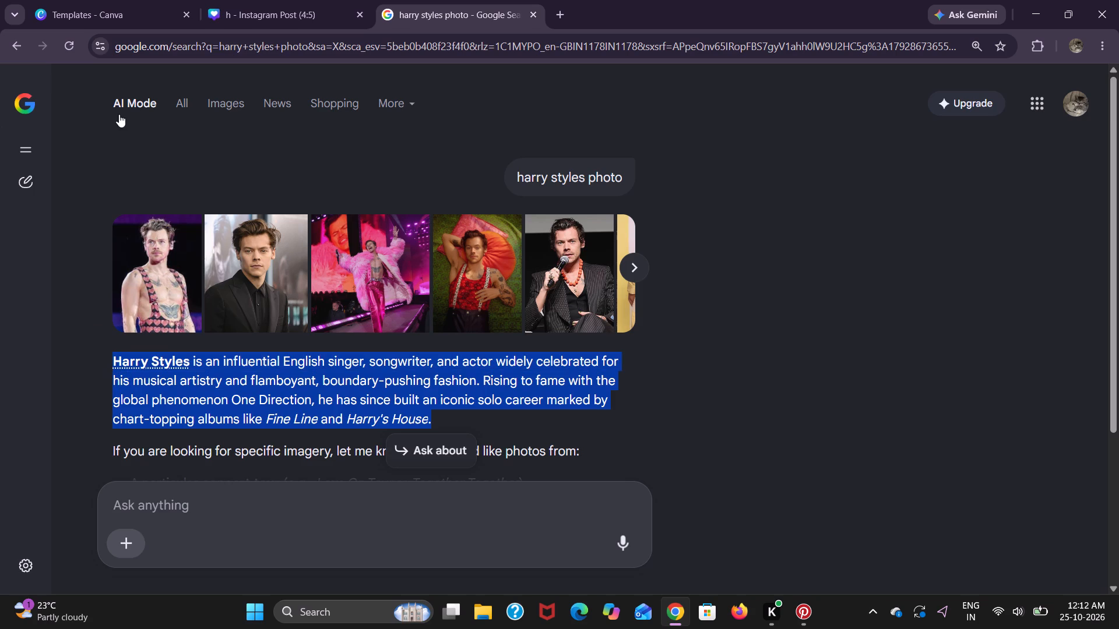
Return to the Instagram post design and search the text fonts and combinations for "paragraph".
{"action": "left_click", "coordinate": [248, 0]}
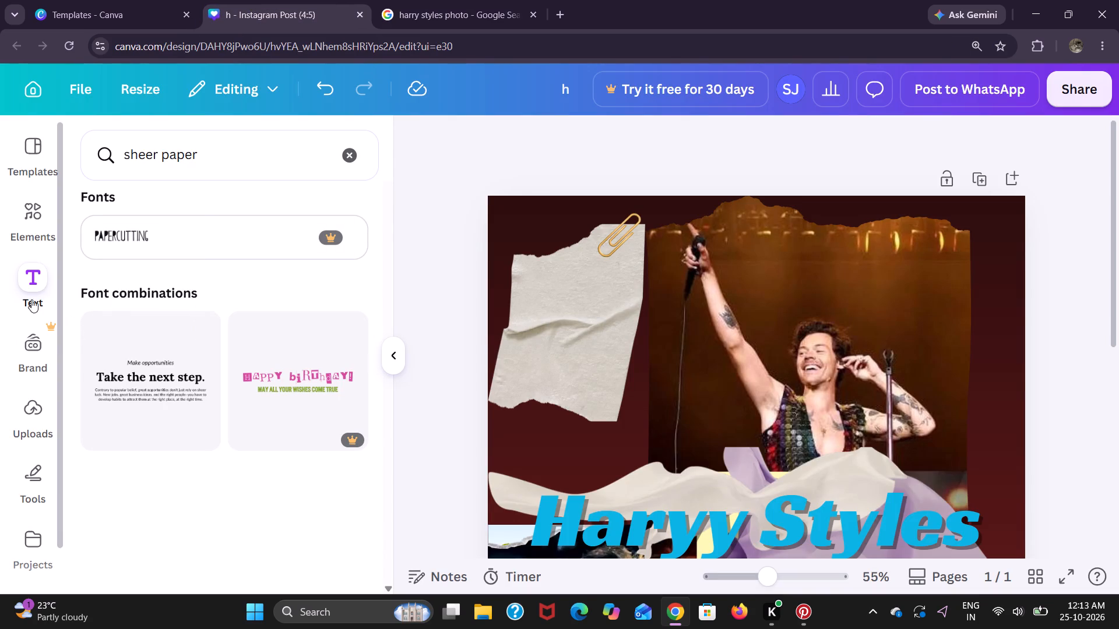
{"action": "left_click", "coordinate": [33, 301]}
{"action": "left_click", "coordinate": [27, 274]}
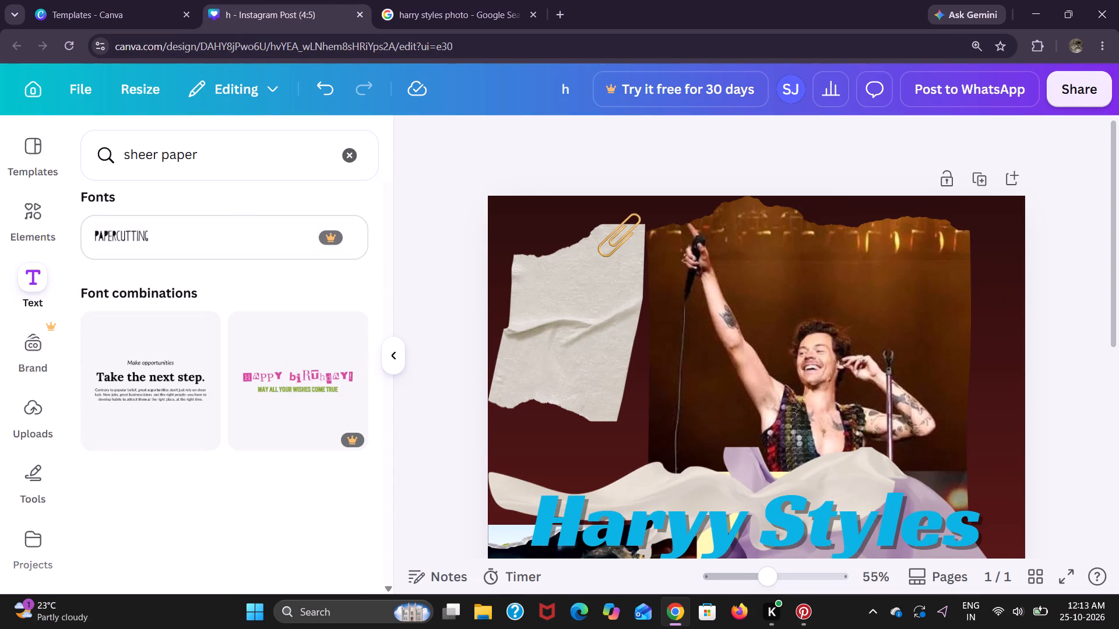
{"action": "left_click", "coordinate": [337, 164]}
{"action": "scroll", "coordinate": [275, 303], "scroll_direction": "down", "scroll_amount": 5}
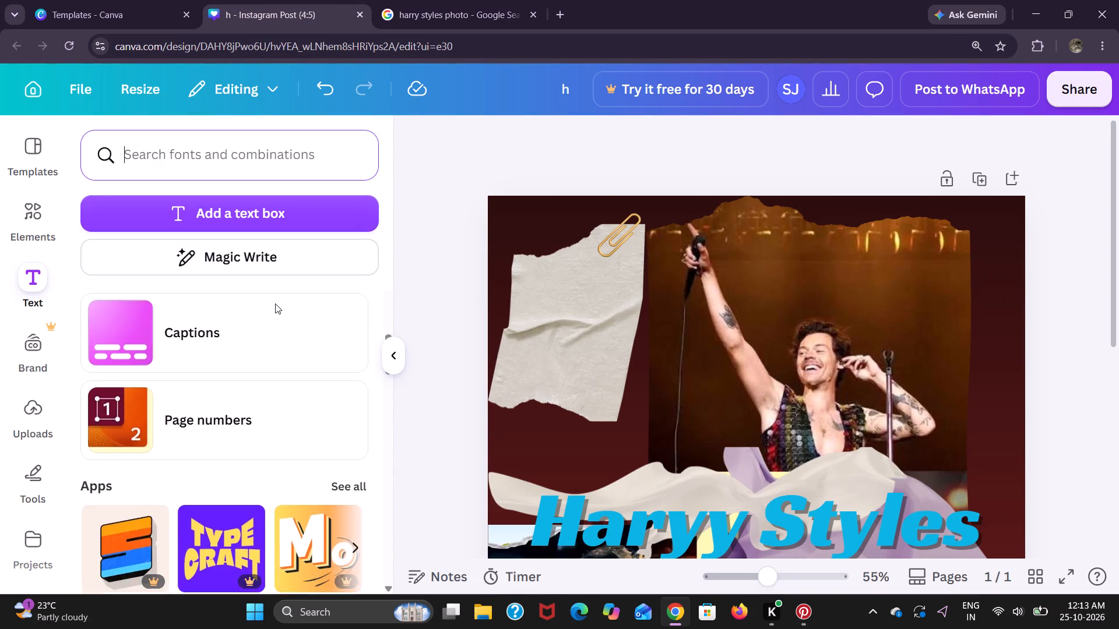
{"action": "scroll", "coordinate": [275, 303], "scroll_direction": "down", "scroll_amount": 8}
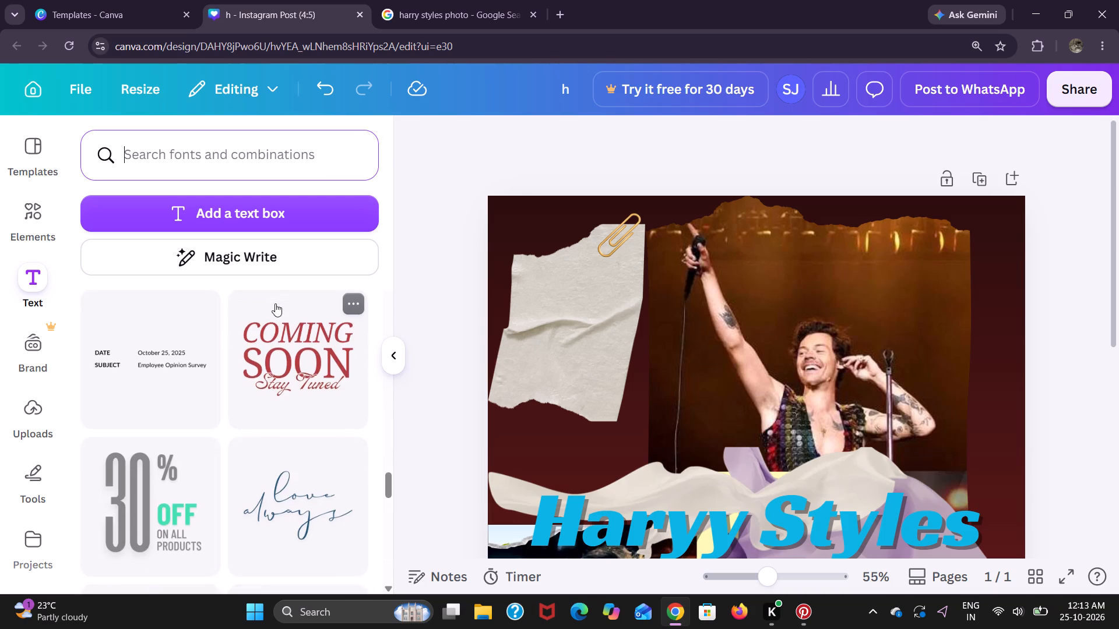
{"action": "scroll", "coordinate": [275, 303], "scroll_direction": "up", "scroll_amount": 14}
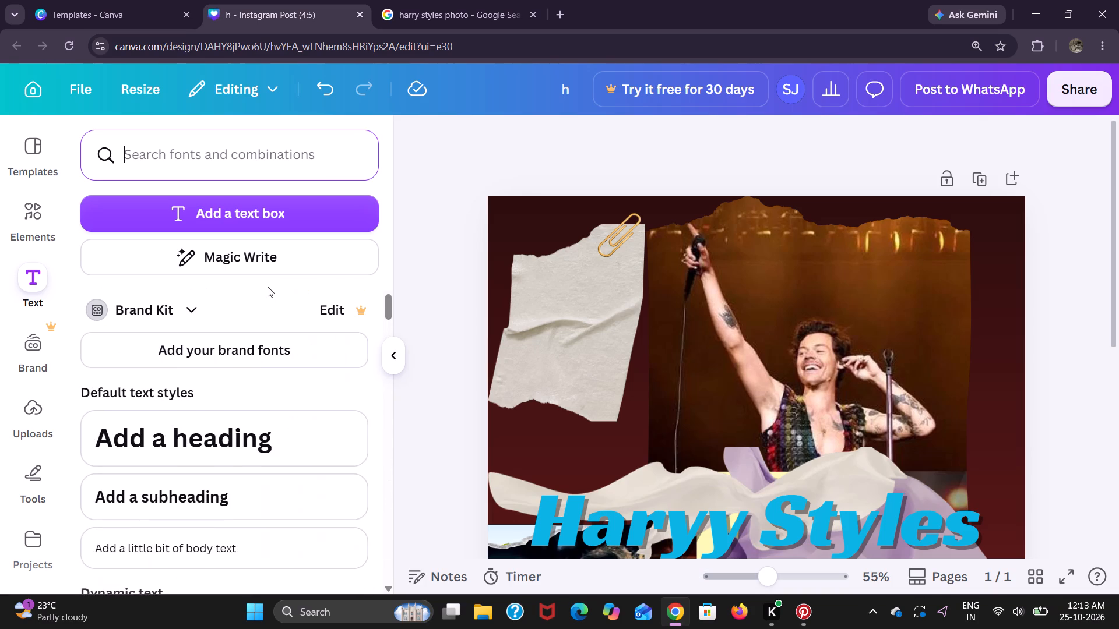
{"action": "scroll", "coordinate": [268, 287], "scroll_direction": "down", "scroll_amount": 9}
{"action": "type", "text": "paragraph"}
{"action": "key", "text": "Return"}
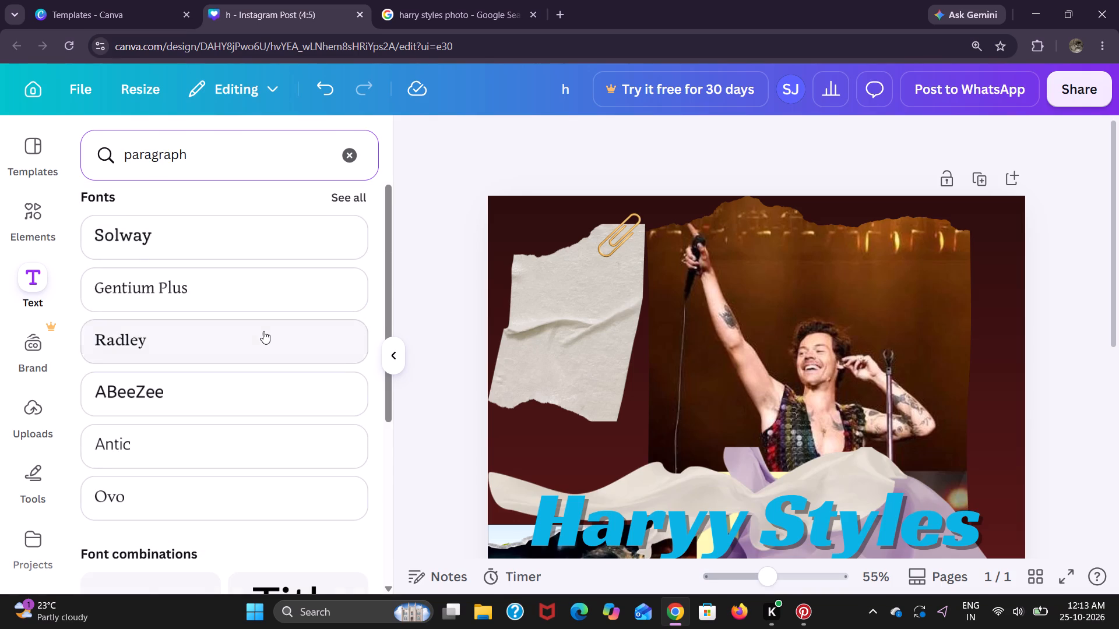
Add the "North Bound" font combination to the page and move it over the creased grey paper.
{"action": "scroll", "coordinate": [263, 331], "scroll_direction": "down", "scroll_amount": 6}
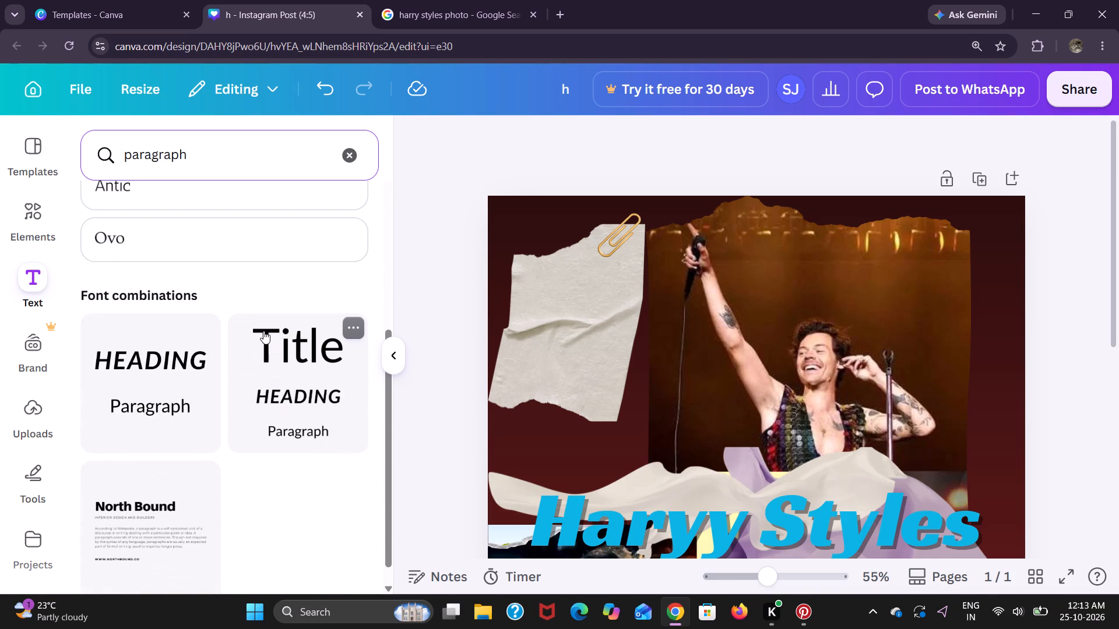
{"action": "scroll", "coordinate": [263, 331], "scroll_direction": "down", "scroll_amount": 2}
{"action": "left_click", "coordinate": [155, 499]}
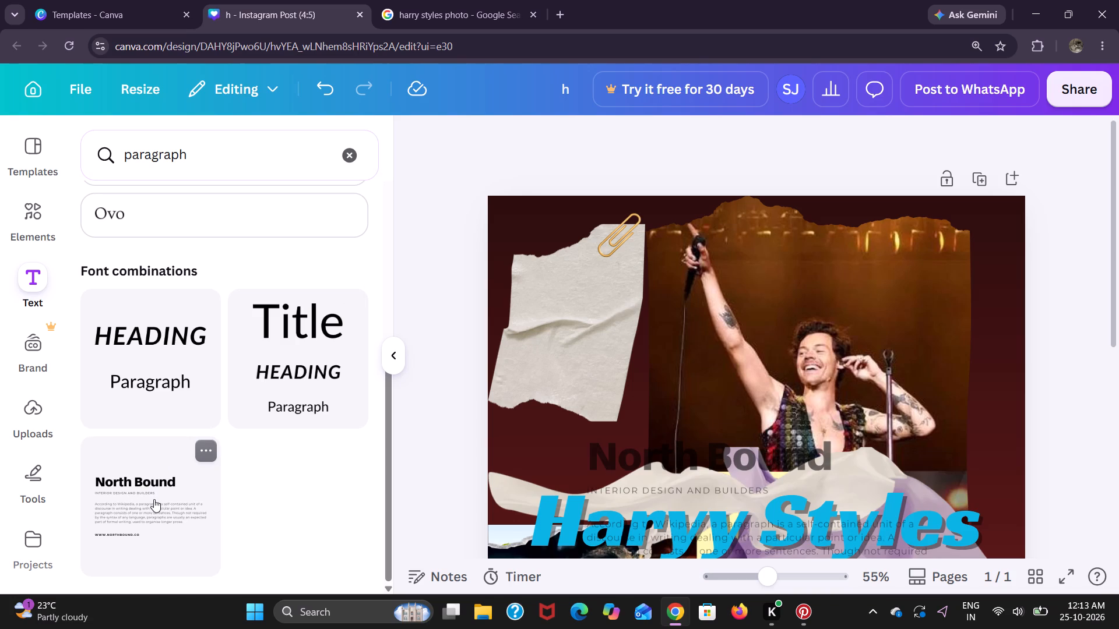
{"action": "left_click_drag", "start_coordinate": [643, 471], "coordinate": [602, 347]}
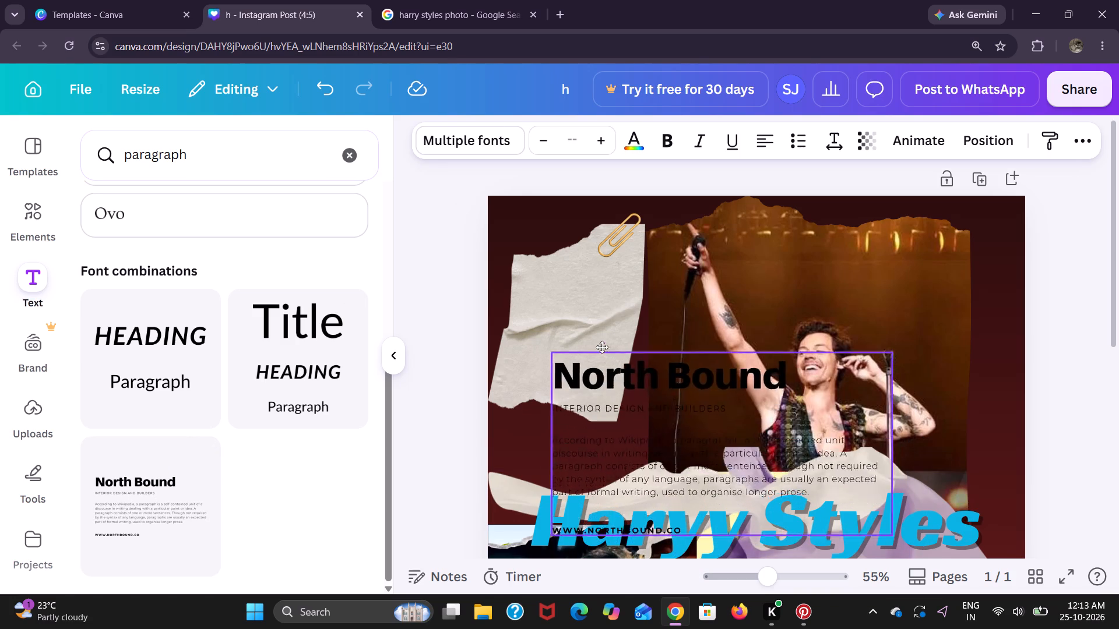
{"action": "left_click_drag", "start_coordinate": [602, 347], "coordinate": [571, 292]}
{"action": "left_click", "coordinate": [571, 292]}
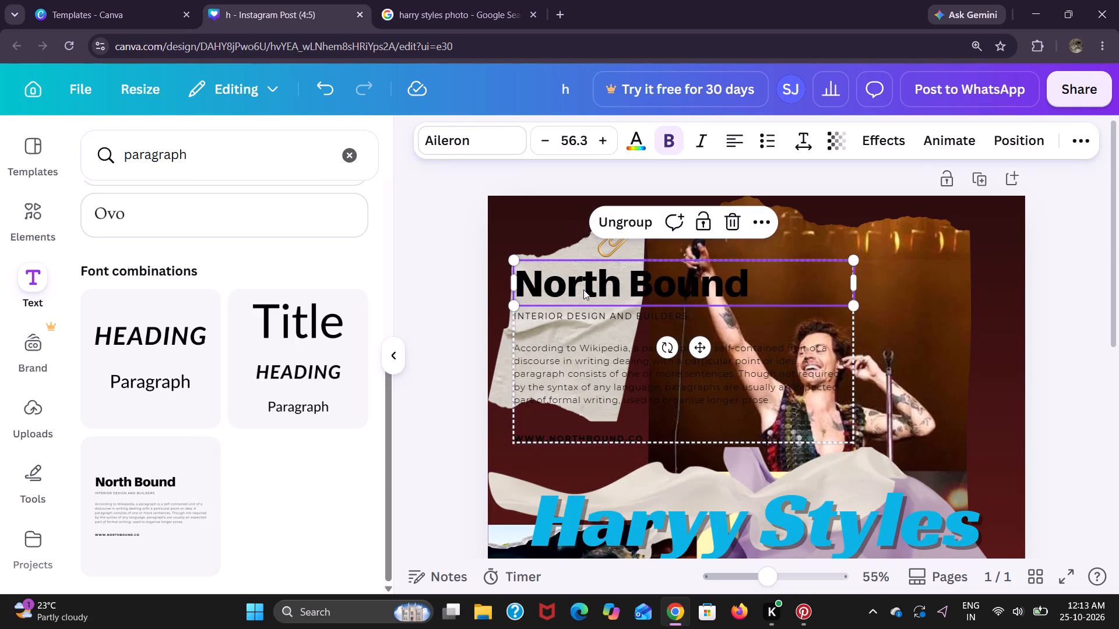
Clear the "North Bound" heading text from the added text group.
{"action": "double_click", "coordinate": [583, 289]}
{"action": "key", "text": "Delete"}
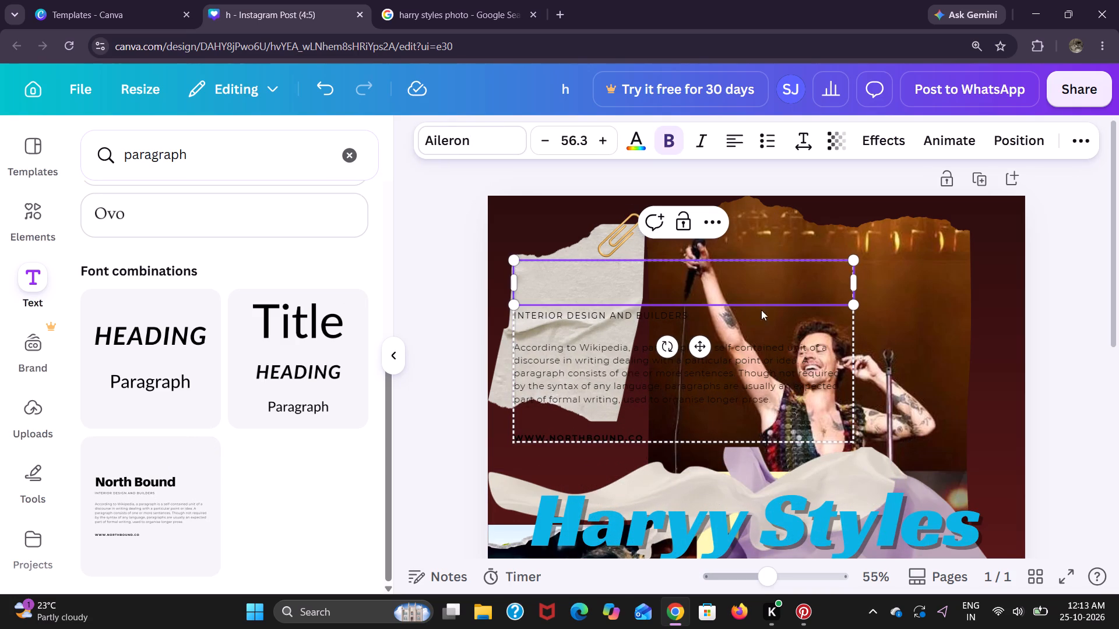
{"action": "left_click", "coordinate": [822, 281]}
{"action": "key", "text": "Delete"}
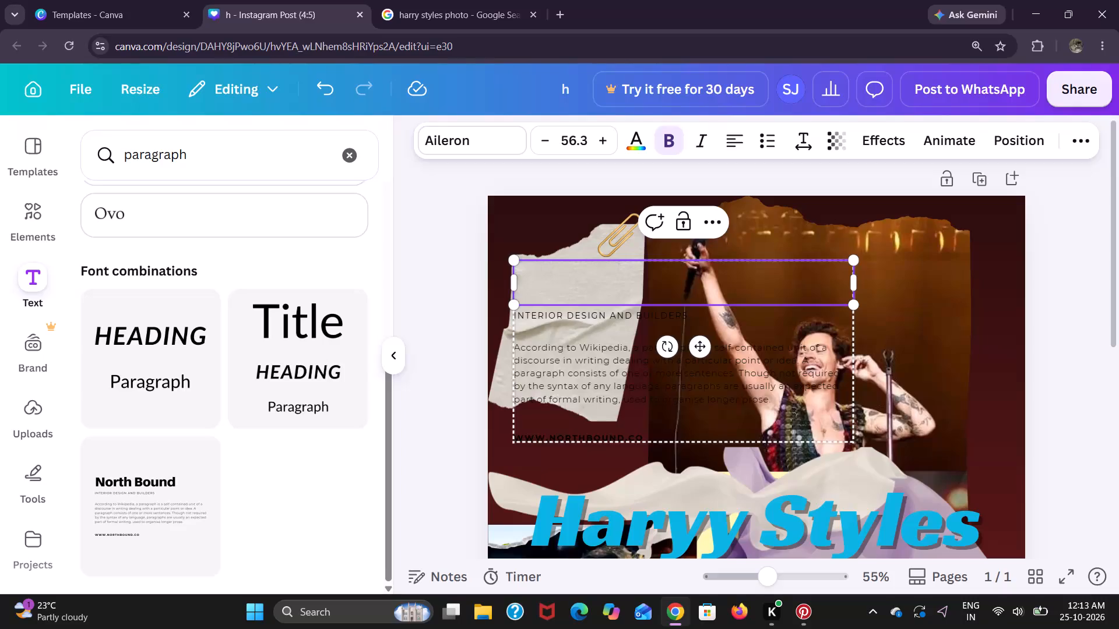
{"action": "left_click", "coordinate": [712, 228]}
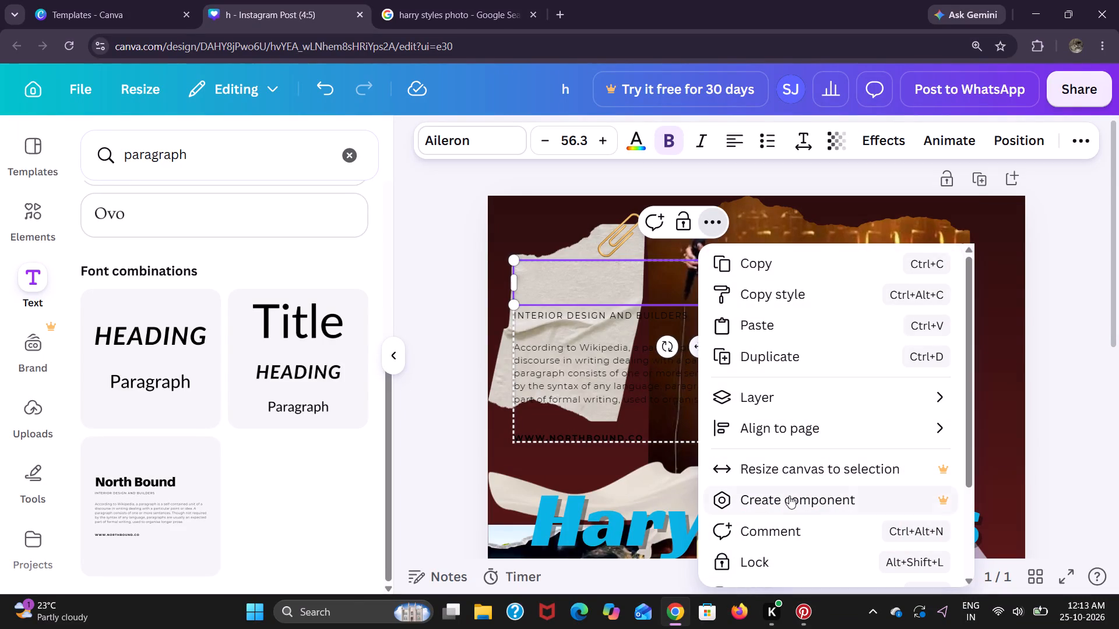
{"action": "scroll", "coordinate": [749, 474], "scroll_direction": "down", "scroll_amount": 4}
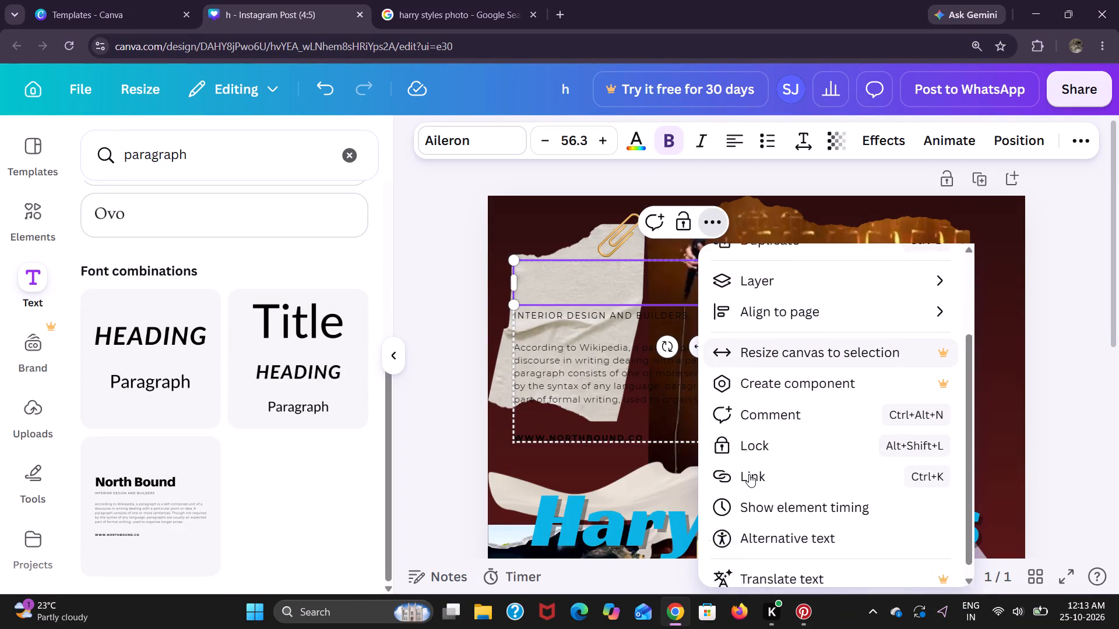
{"action": "scroll", "coordinate": [749, 474], "scroll_direction": "down", "scroll_amount": 3}
Move the text group down the page and its body paragraph up over the grey paper.
{"action": "left_click", "coordinate": [632, 368]}
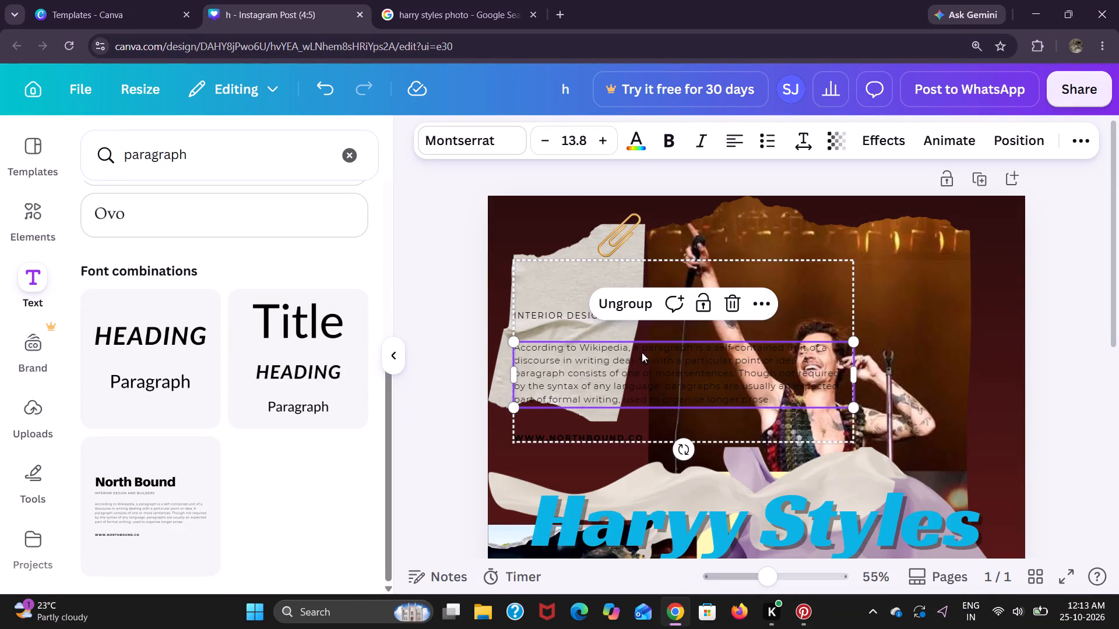
{"action": "left_click_drag", "start_coordinate": [616, 363], "coordinate": [593, 235]}
{"action": "left_click_drag", "start_coordinate": [544, 333], "coordinate": [559, 388]}
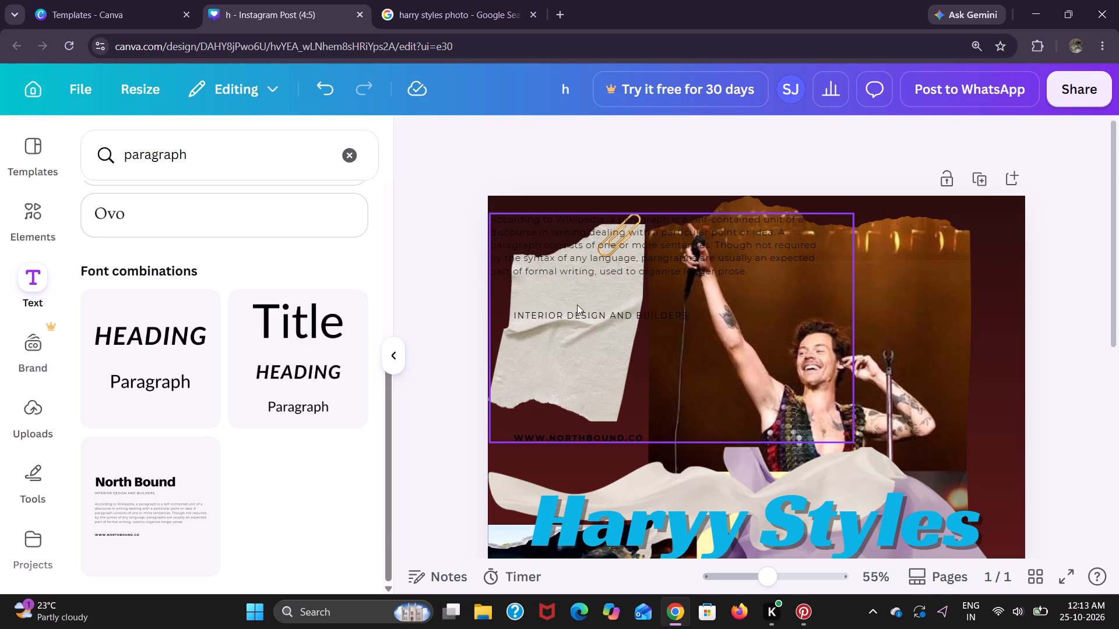
{"action": "left_click_drag", "start_coordinate": [578, 257], "coordinate": [583, 451]}
{"action": "left_click", "coordinate": [591, 436]}
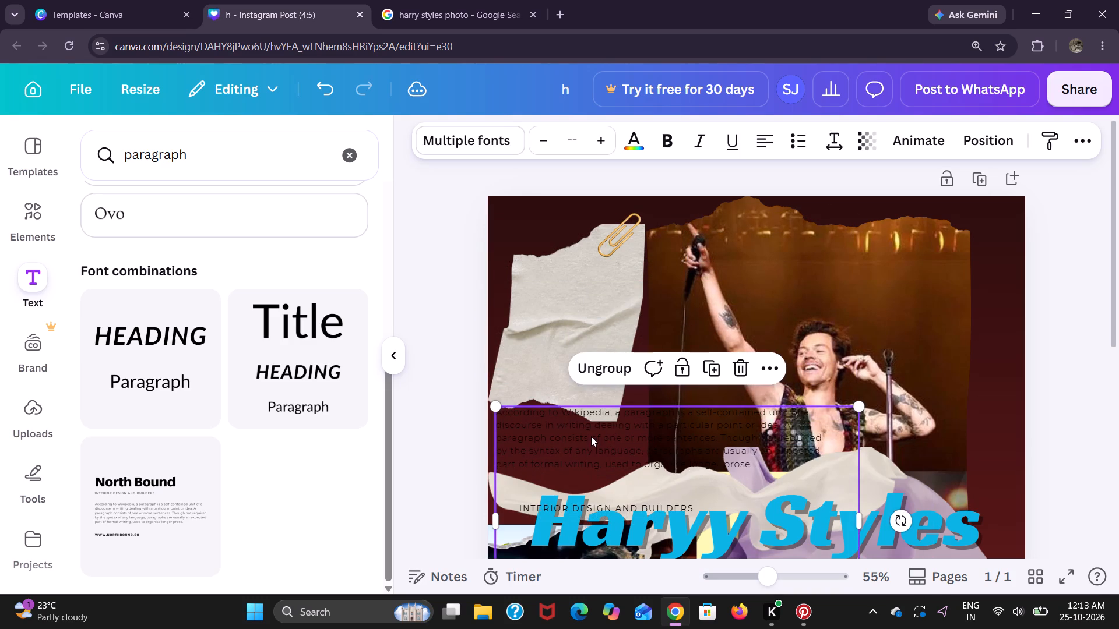
{"action": "left_click_drag", "start_coordinate": [630, 436], "coordinate": [635, 298]}
Delete the empty heading box, the "INTERIOR DESIGN AND BUILDERS" line and the website line, keeping only the body paragraph.
{"action": "left_click", "coordinate": [582, 496]}
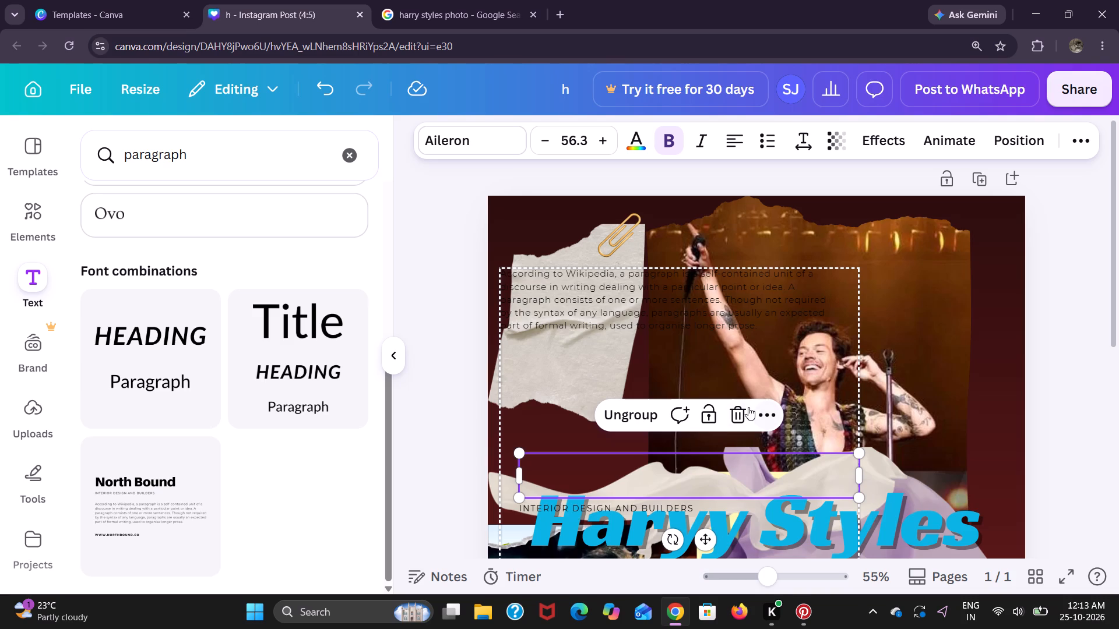
{"action": "left_click", "coordinate": [738, 415]}
{"action": "scroll", "coordinate": [637, 487], "scroll_direction": "down", "scroll_amount": 2}
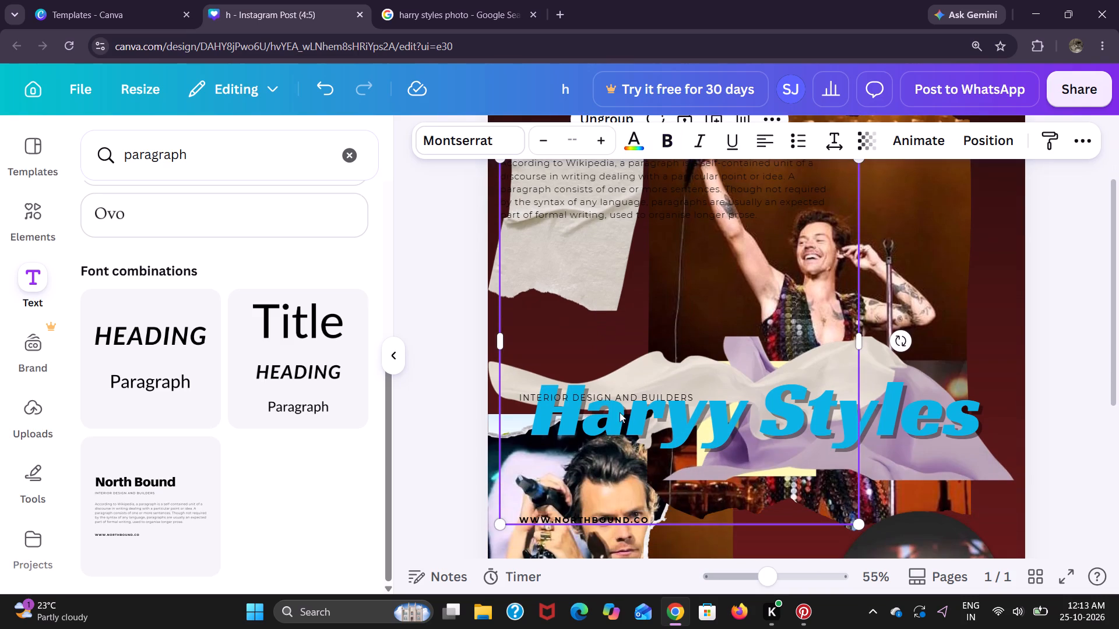
{"action": "left_click", "coordinate": [618, 396]}
{"action": "key", "text": "Delete"}
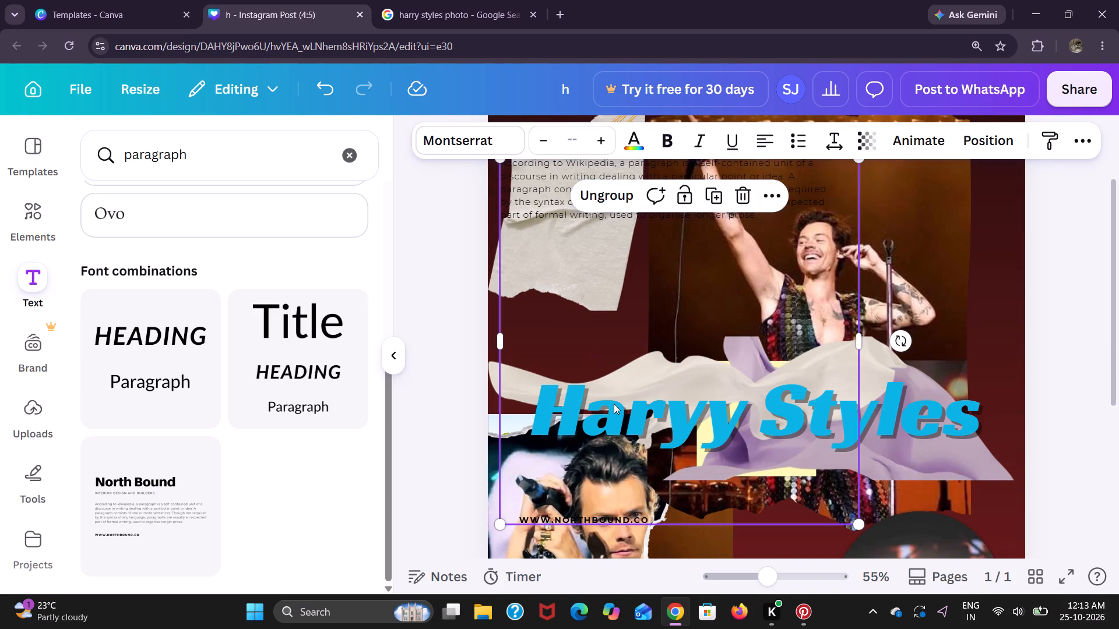
{"action": "left_click", "coordinate": [569, 518]}
{"action": "key", "text": "Delete"}
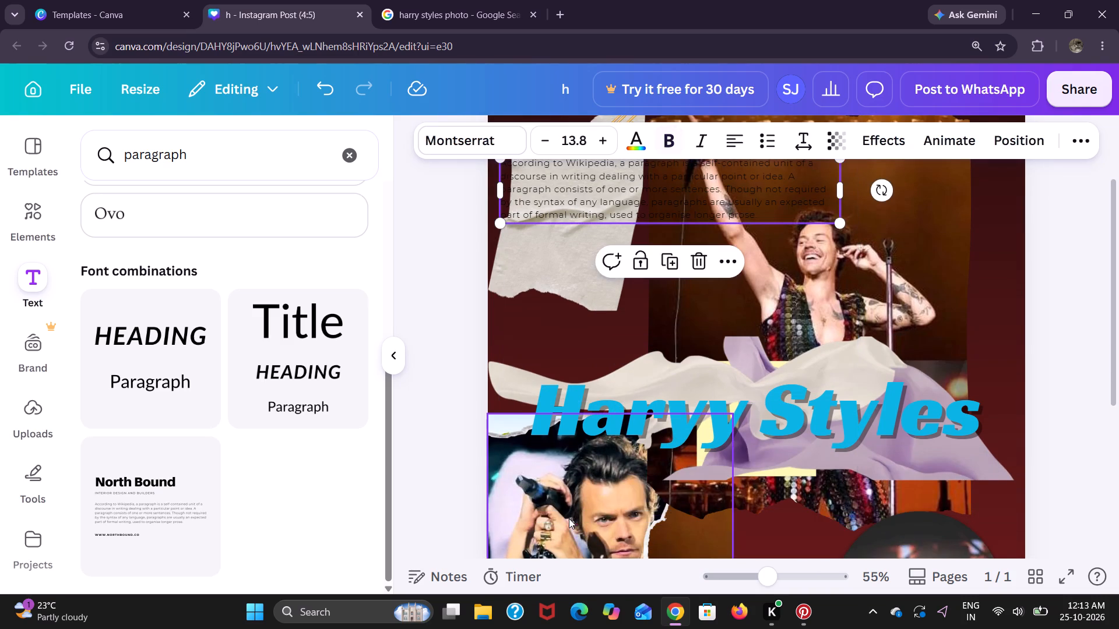
Shrink the body paragraph's text box slightly and move it toward the page's left edge over the grey paper.
{"action": "scroll", "coordinate": [569, 518], "scroll_direction": "up", "scroll_amount": 2}
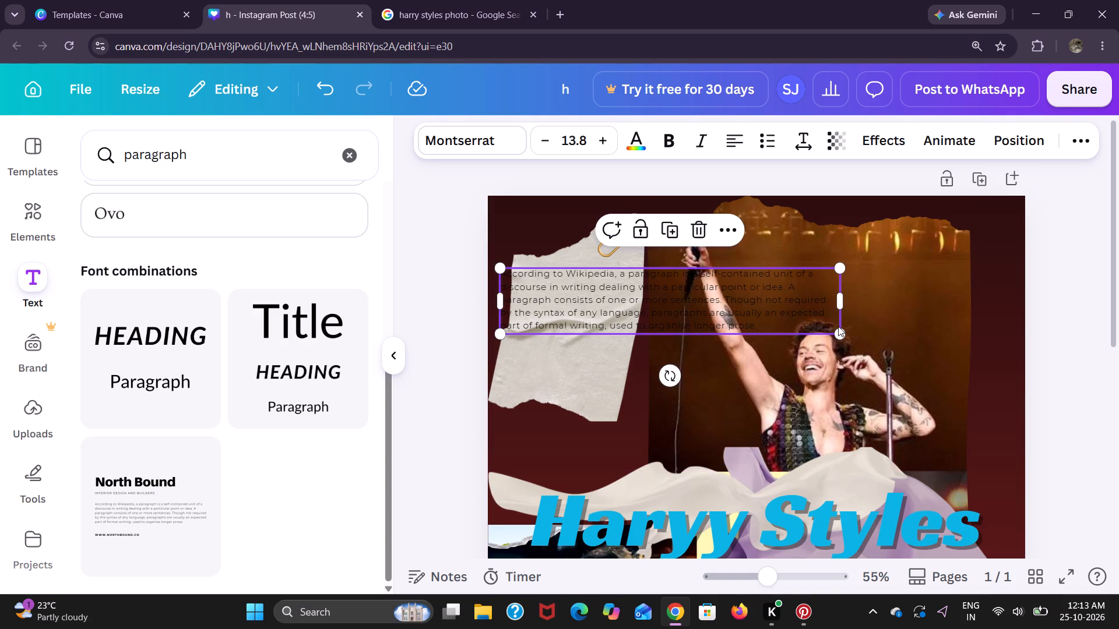
{"action": "left_click_drag", "start_coordinate": [839, 338], "coordinate": [789, 335]}
{"action": "left_click_drag", "start_coordinate": [792, 303], "coordinate": [637, 317]}
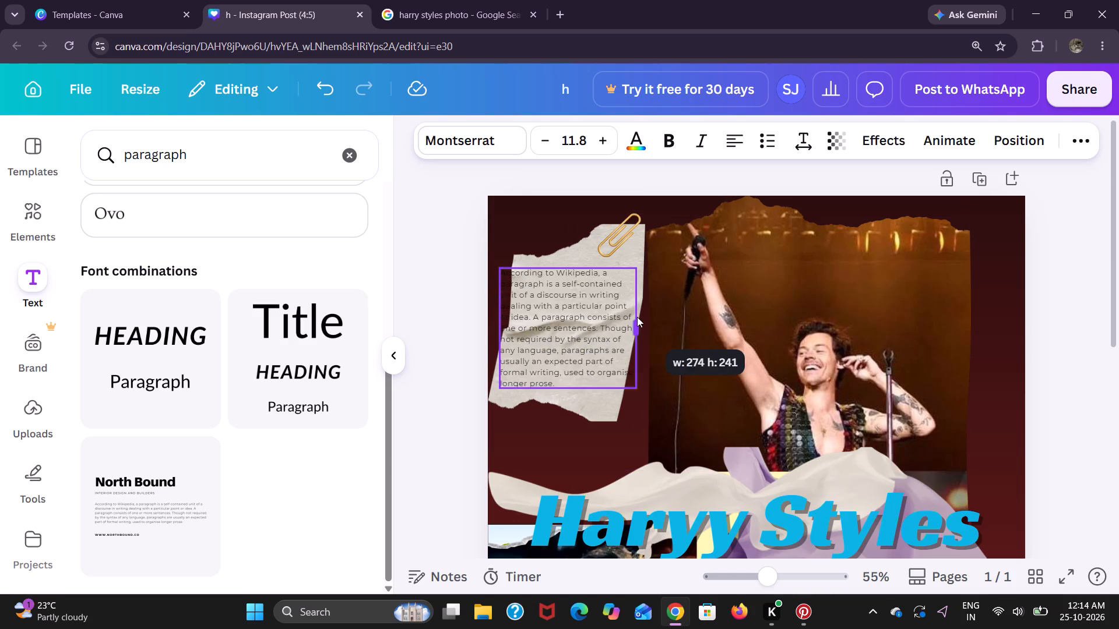
Narrow the body paragraph's text box and position it within the grey torn paper below the paperclip.
{"action": "left_click_drag", "start_coordinate": [637, 317], "coordinate": [619, 316]}
{"action": "left_click_drag", "start_coordinate": [576, 310], "coordinate": [592, 301]}
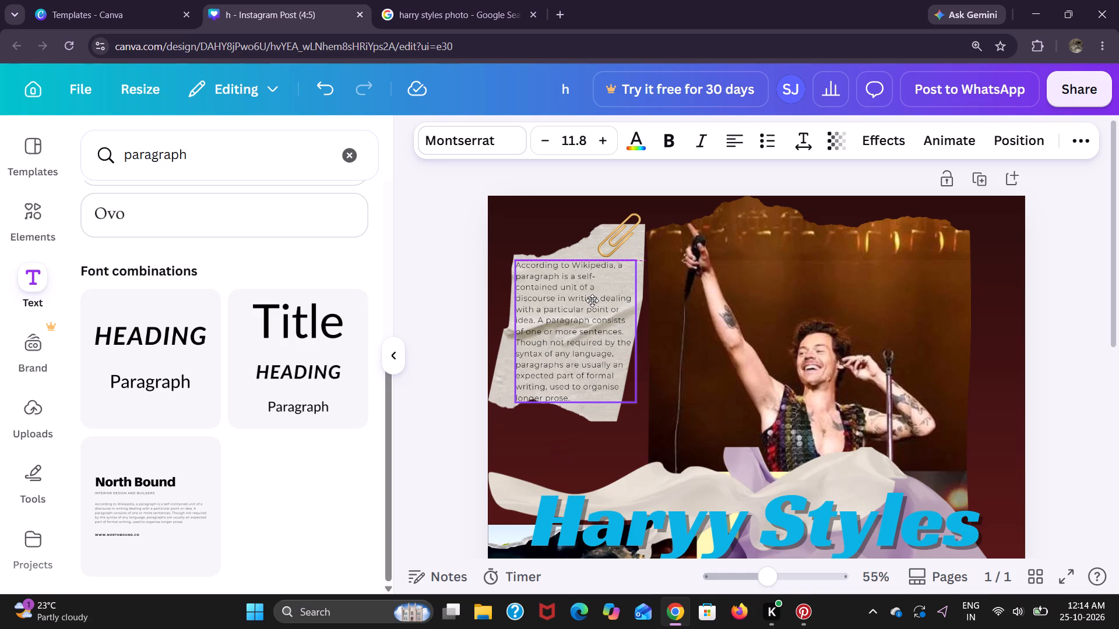
{"action": "left_click_drag", "start_coordinate": [592, 301], "coordinate": [590, 301]}
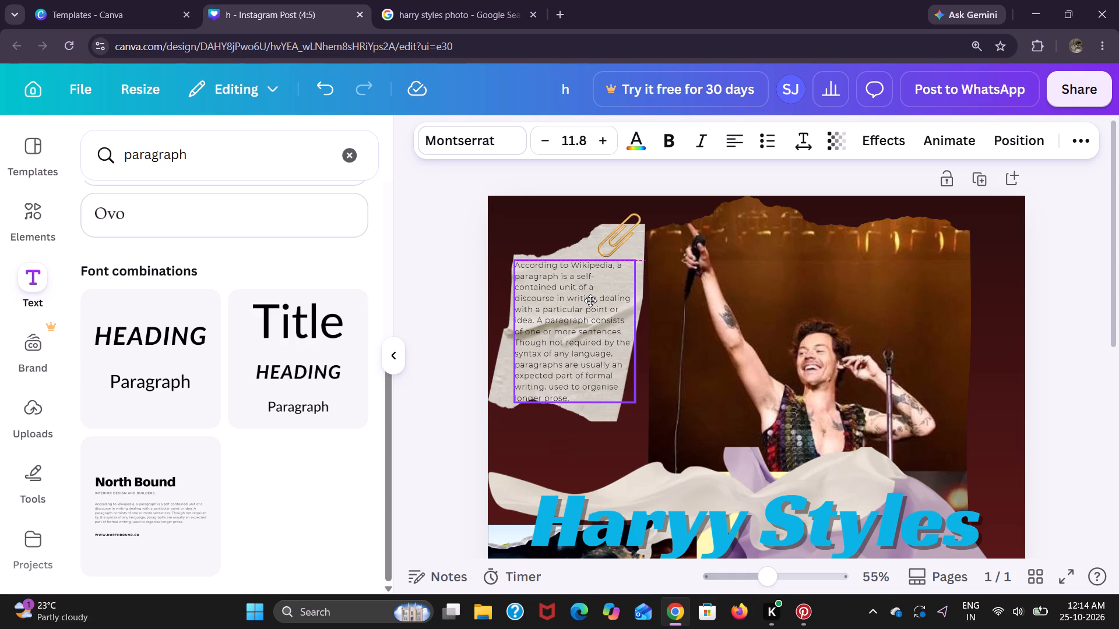
{"action": "left_click_drag", "start_coordinate": [590, 301], "coordinate": [593, 301]}
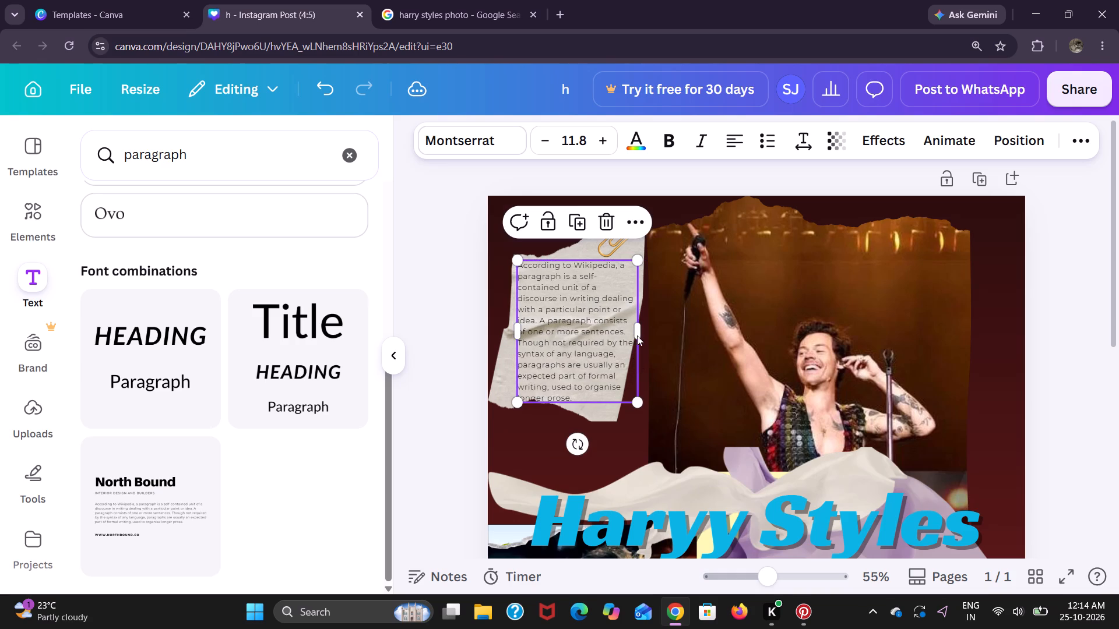
{"action": "left_click", "coordinate": [636, 328]}
{"action": "left_click_drag", "start_coordinate": [643, 333], "coordinate": [629, 336]}
Replace the placeholder paragraph with the copied biography beginning "Harry Styles is an influential English singer, songwriter, and actor".
{"action": "left_click", "coordinate": [572, 427]}
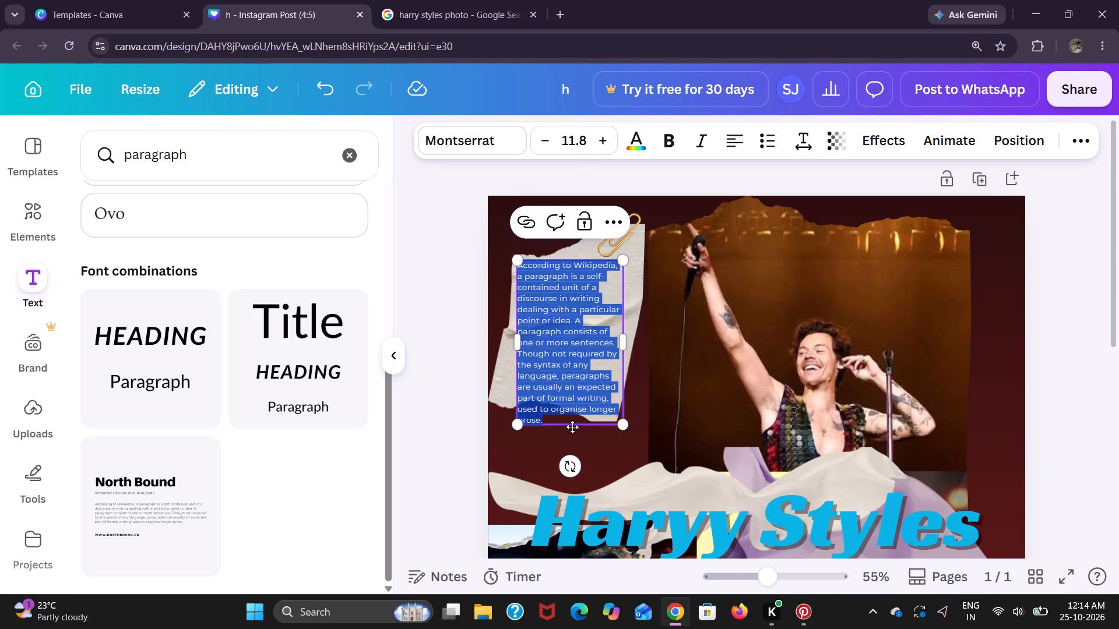
{"action": "left_click", "coordinate": [580, 367]}
{"action": "double_click", "coordinate": [581, 370]}
{"action": "key", "text": "ctrl+v"}
Stretch the grey torn paper downward and enlarge it slightly so it backs the whole biography text.
{"action": "scroll", "coordinate": [581, 370], "scroll_direction": "down", "scroll_amount": 1}
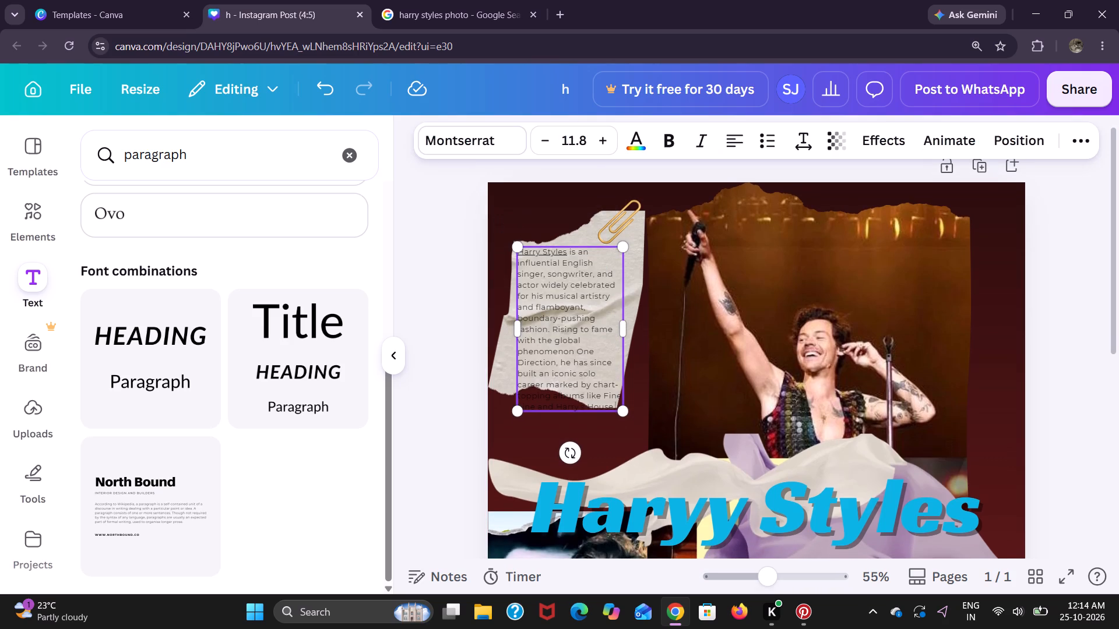
{"action": "scroll", "coordinate": [581, 370], "scroll_direction": "down", "scroll_amount": 1}
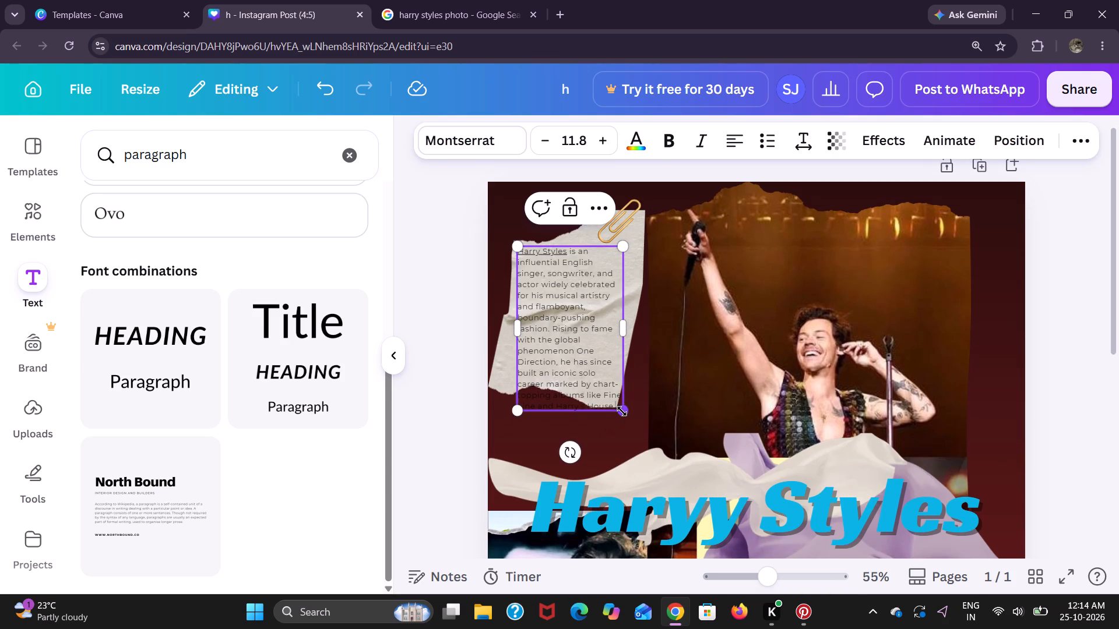
{"action": "left_click", "coordinate": [504, 366]}
{"action": "left_click", "coordinate": [497, 383]}
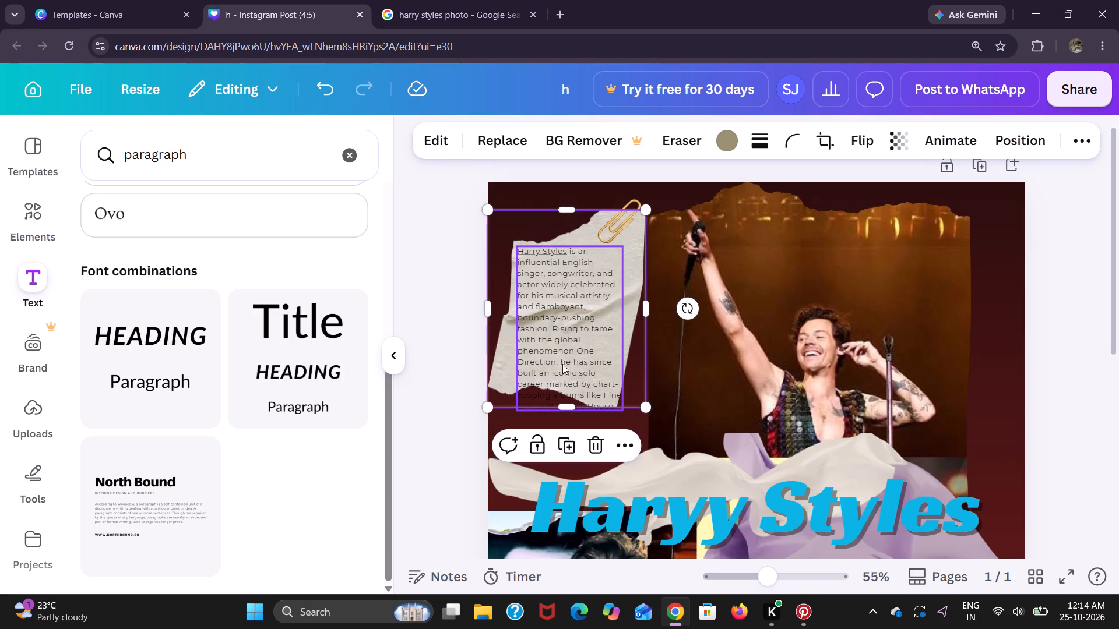
{"action": "left_click_drag", "start_coordinate": [572, 411], "coordinate": [571, 441]}
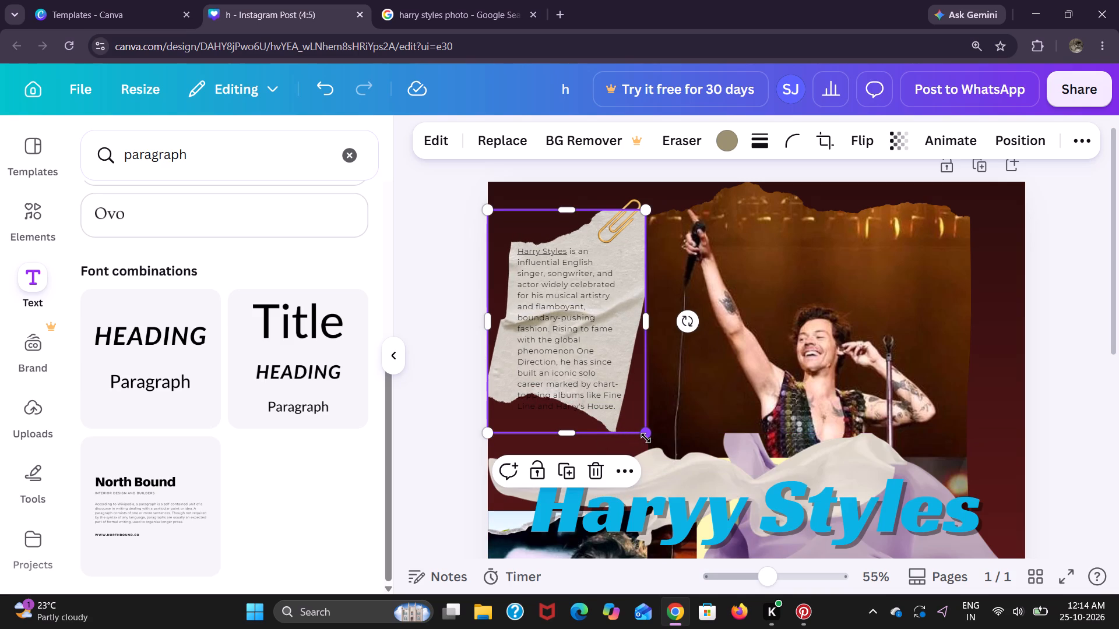
{"action": "left_click_drag", "start_coordinate": [646, 437], "coordinate": [655, 445]}
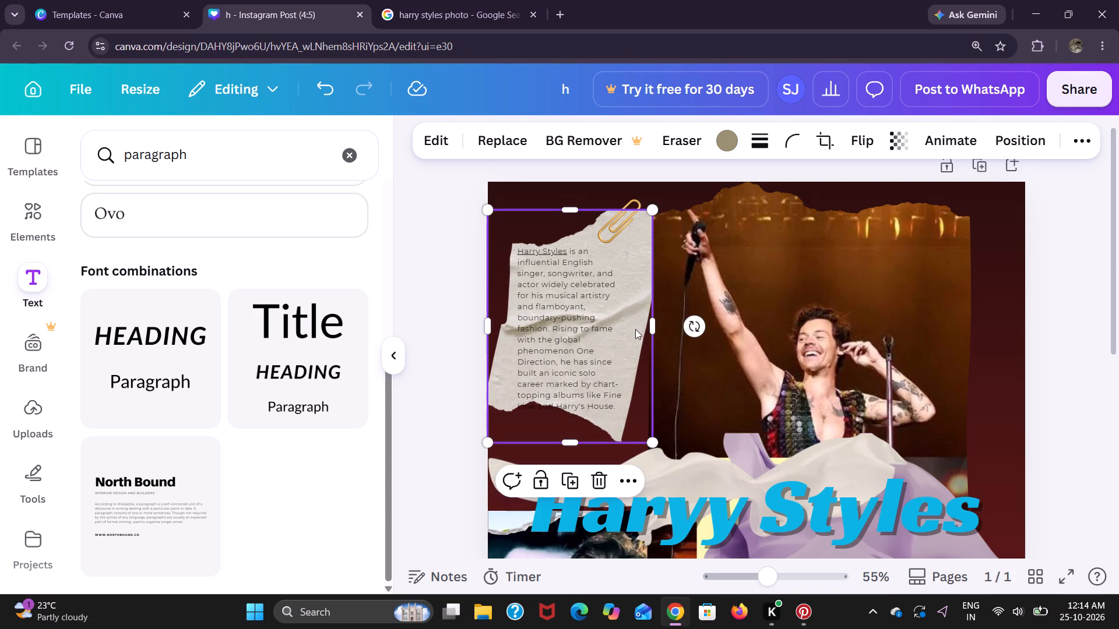
Bring the grey torn paper to the front of the layer order.
{"action": "left_click", "coordinate": [629, 320]}
{"action": "right_click", "coordinate": [629, 320]}
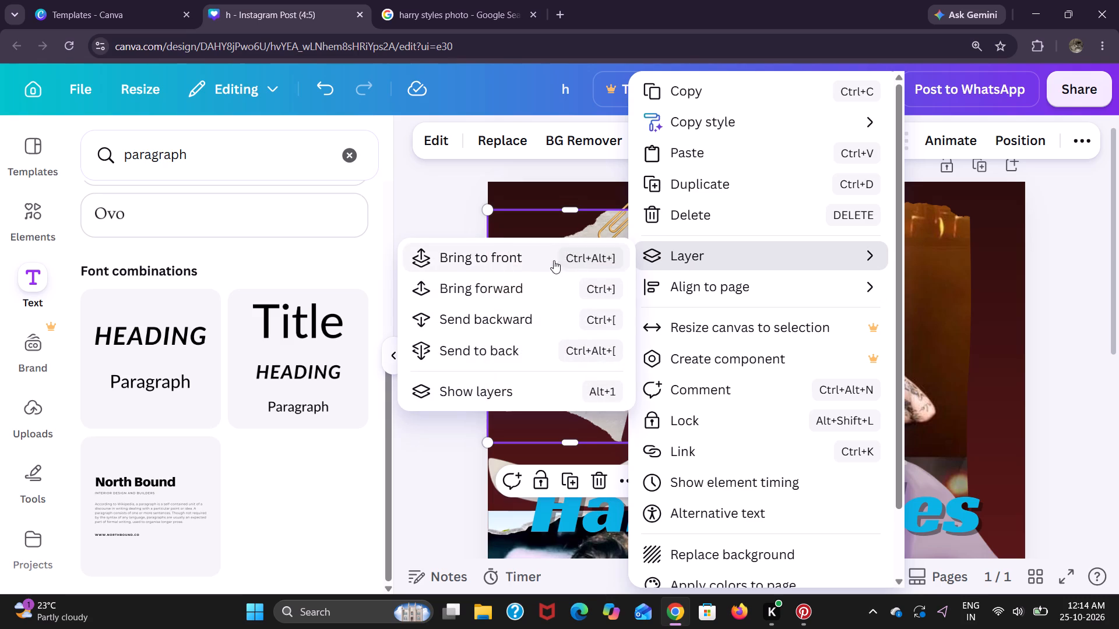
{"action": "left_click", "coordinate": [554, 260]}
{"action": "left_click", "coordinate": [459, 228]}
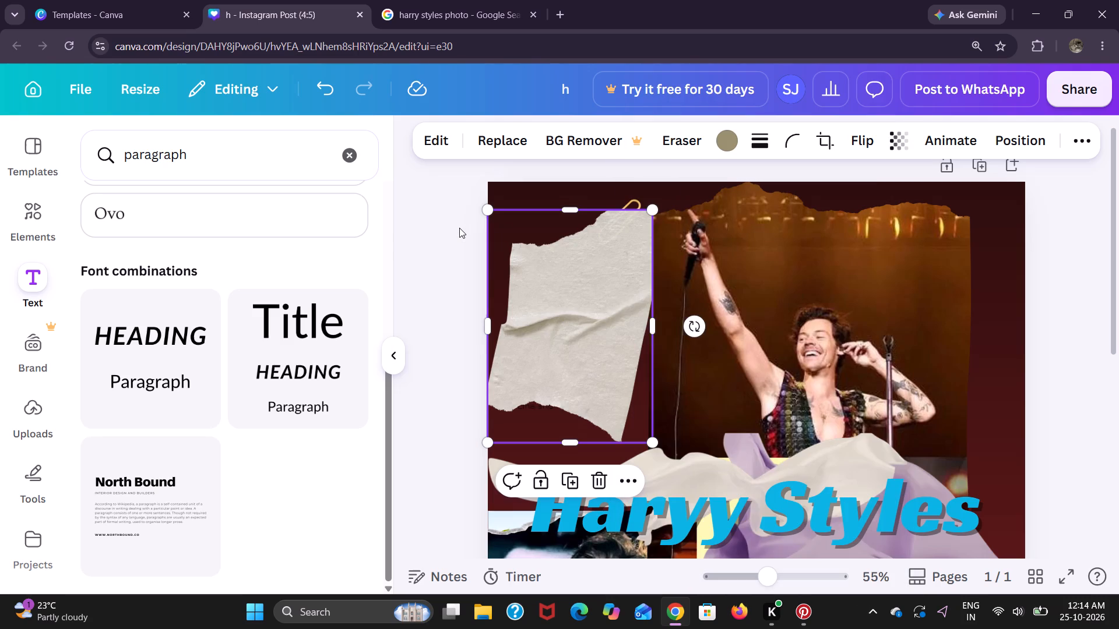
Bring the gold paper clip to the front so it sits on top of the grey paper.
{"action": "left_click", "coordinate": [614, 260]}
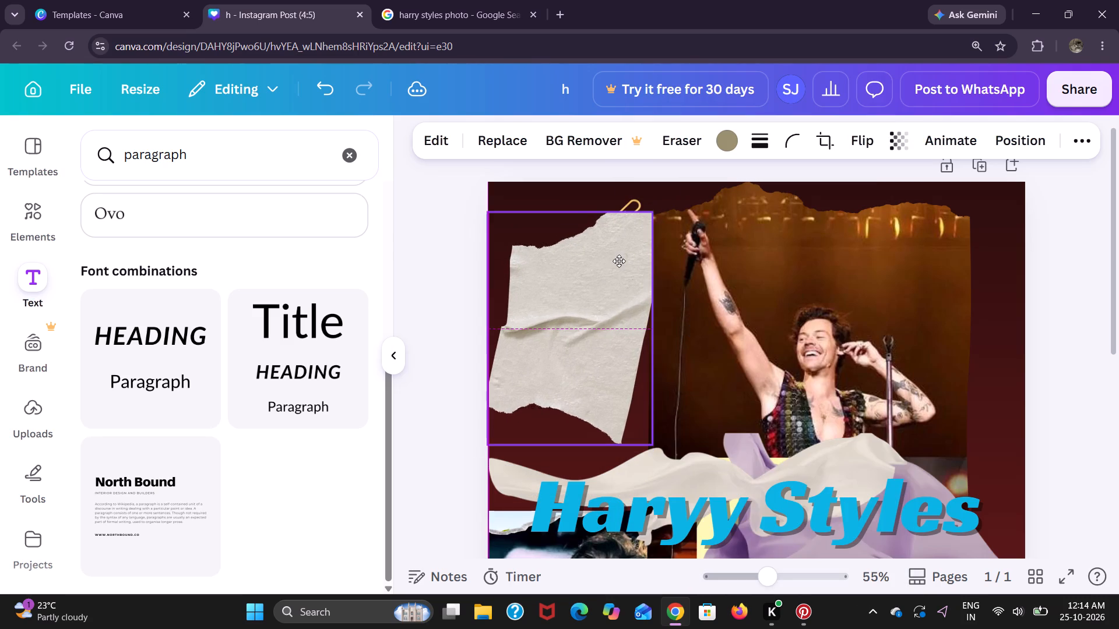
{"action": "left_click", "coordinate": [634, 203]}
{"action": "left_click", "coordinate": [634, 207]}
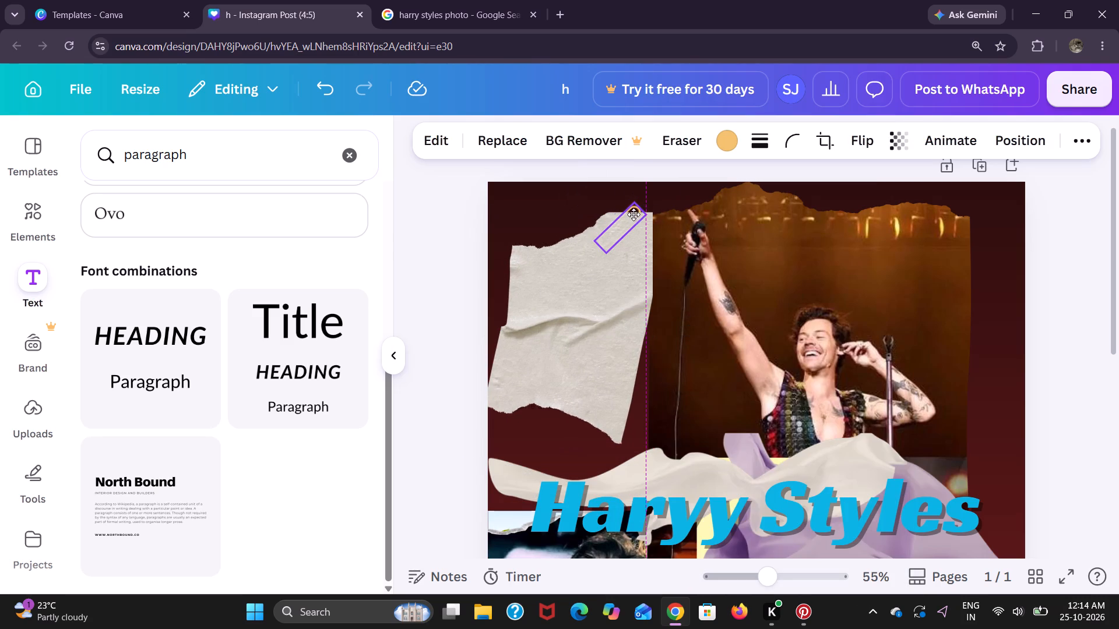
{"action": "left_click", "coordinate": [634, 206]}
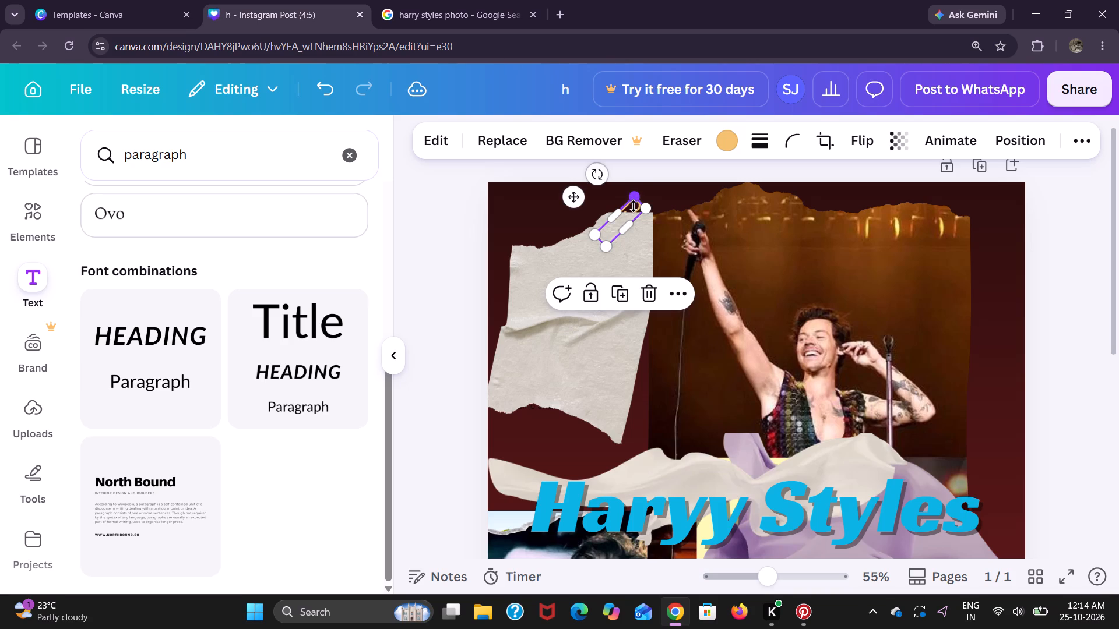
{"action": "left_click", "coordinate": [678, 295]}
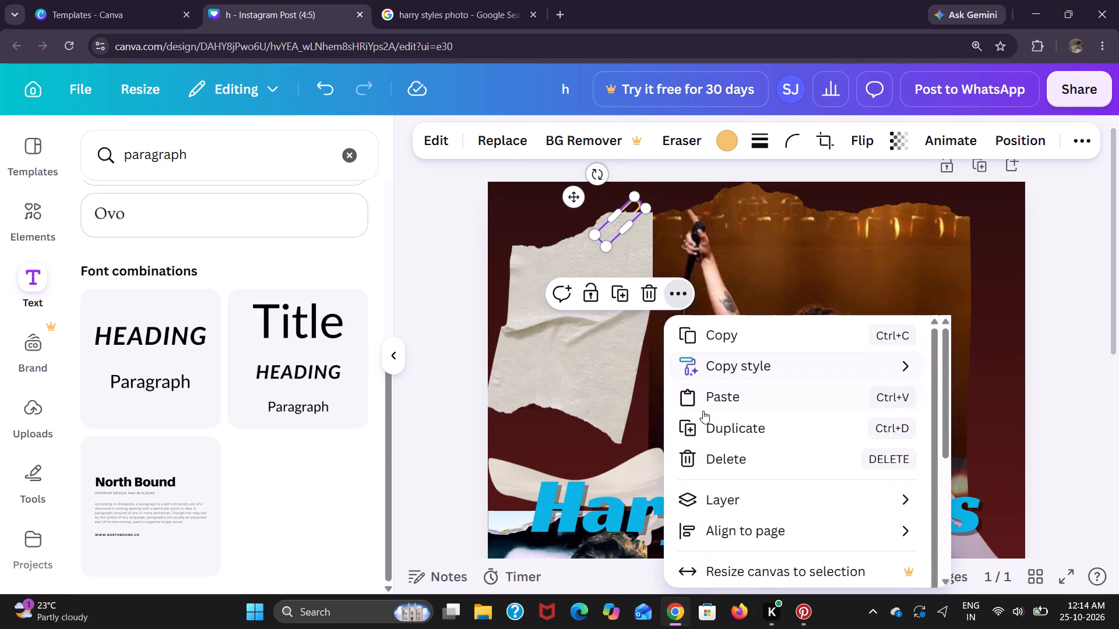
{"action": "left_click", "coordinate": [607, 442]}
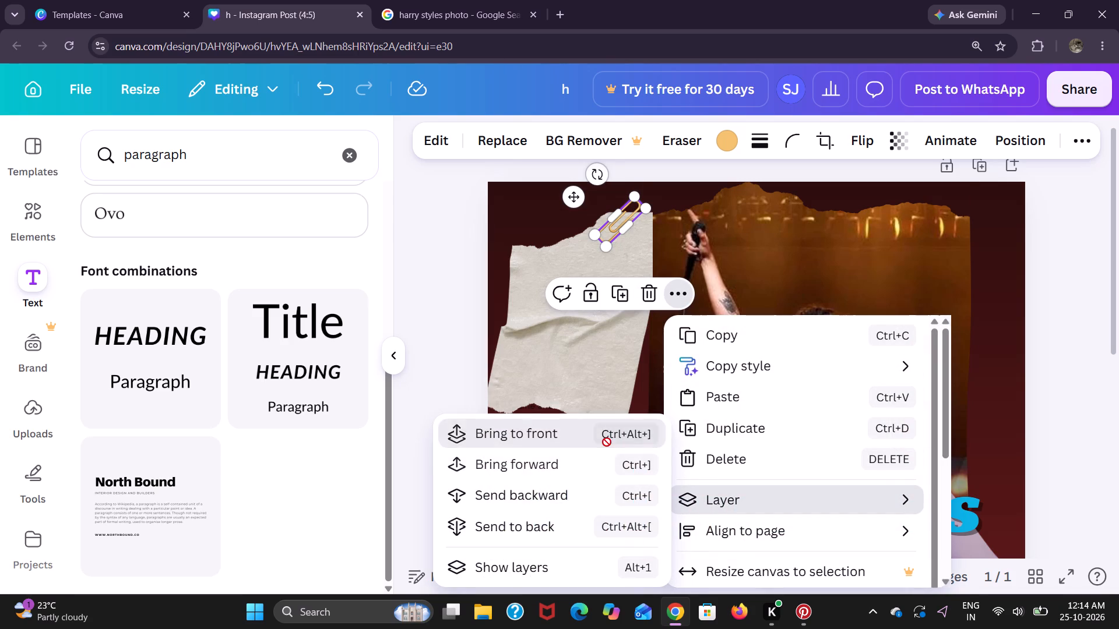
{"action": "left_click", "coordinate": [442, 356]}
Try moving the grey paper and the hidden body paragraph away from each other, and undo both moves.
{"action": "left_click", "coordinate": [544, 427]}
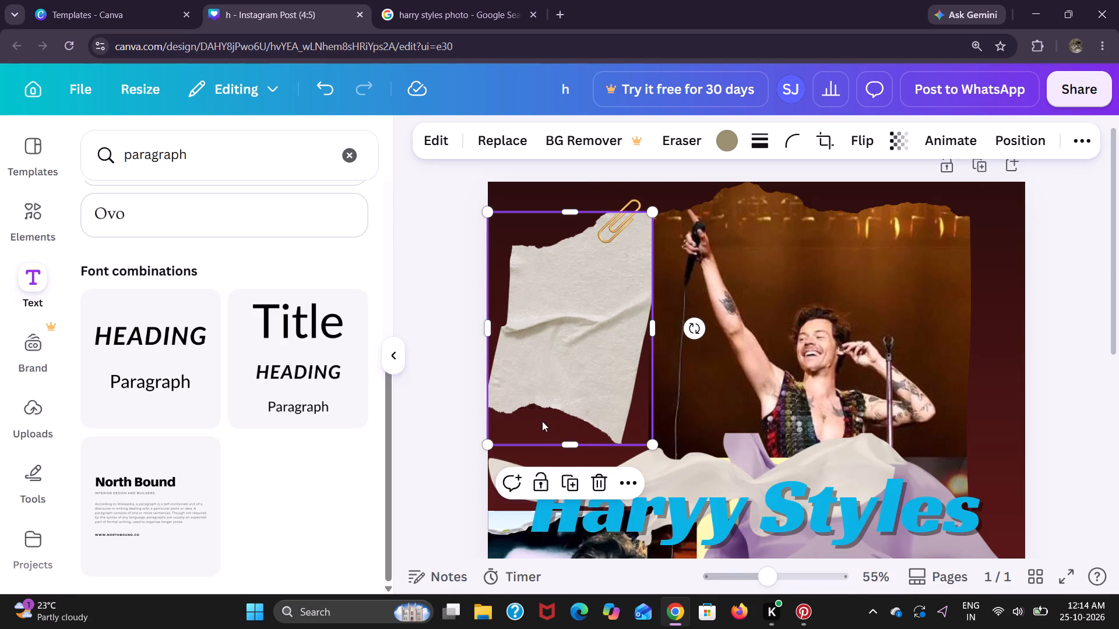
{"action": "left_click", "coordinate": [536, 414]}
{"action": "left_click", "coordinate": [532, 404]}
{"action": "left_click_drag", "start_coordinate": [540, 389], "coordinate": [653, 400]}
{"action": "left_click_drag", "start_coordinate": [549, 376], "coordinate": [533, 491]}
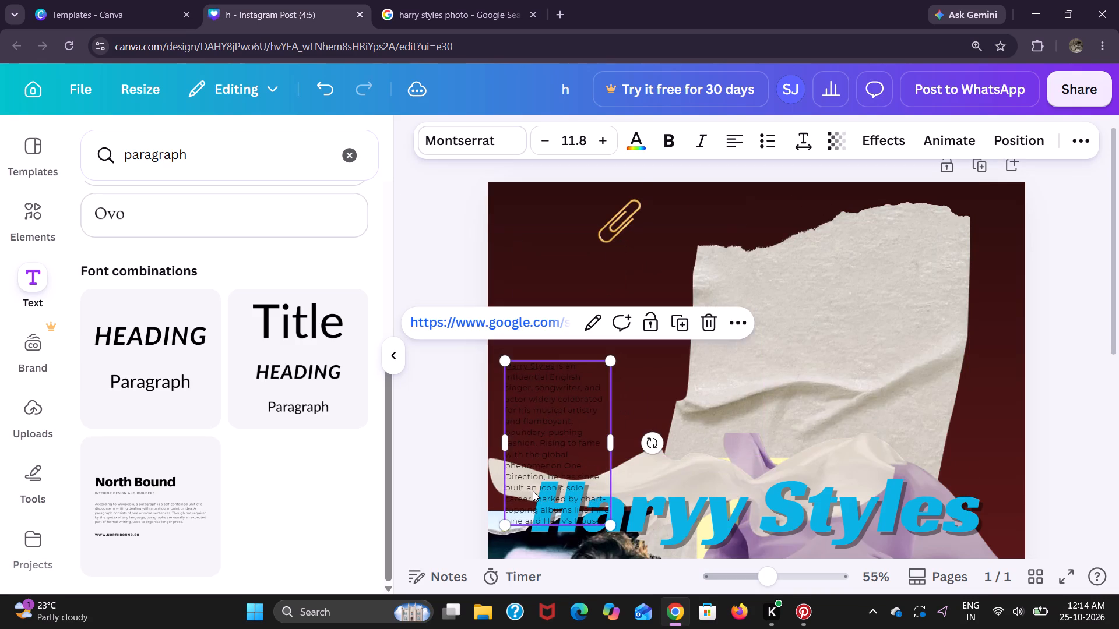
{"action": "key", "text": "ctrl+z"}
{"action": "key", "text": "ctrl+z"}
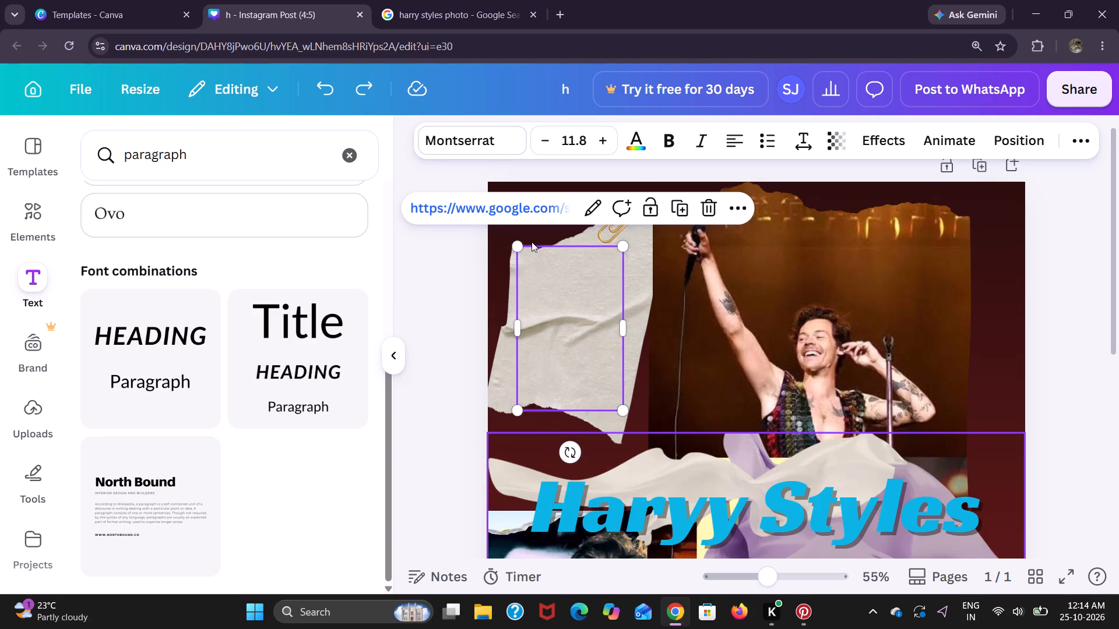
Shift the grey paper aside to uncover the body paragraph, move the paragraph down, and bring it to the front.
{"action": "left_click_drag", "start_coordinate": [642, 278], "coordinate": [585, 260]}
{"action": "left_click_drag", "start_coordinate": [609, 309], "coordinate": [626, 401]}
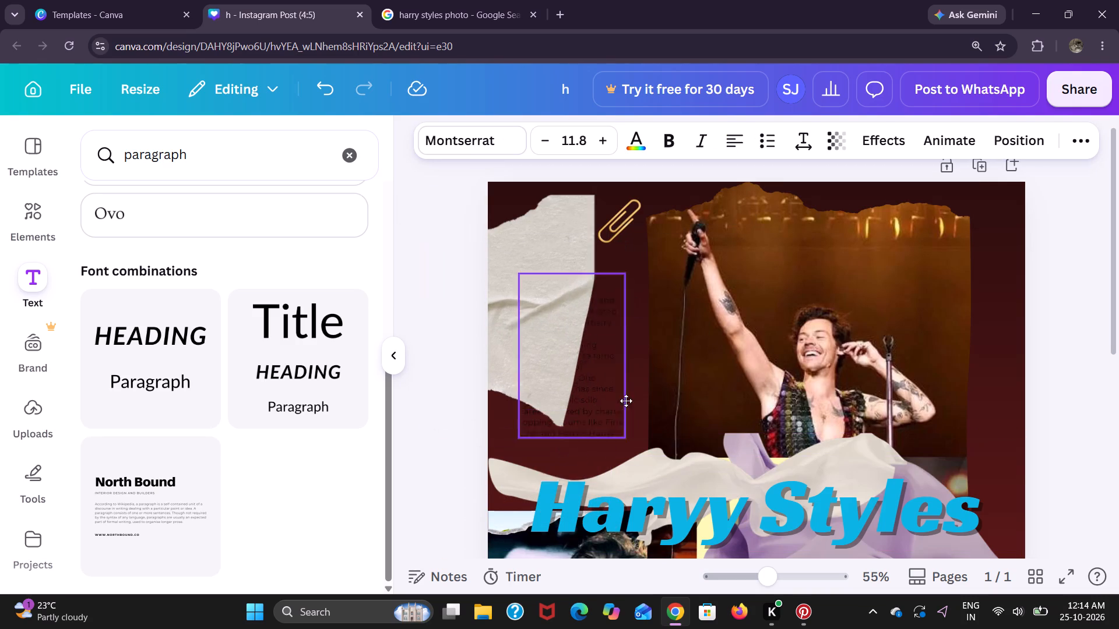
{"action": "left_click_drag", "start_coordinate": [626, 401], "coordinate": [625, 428]}
{"action": "left_click", "coordinate": [733, 329]}
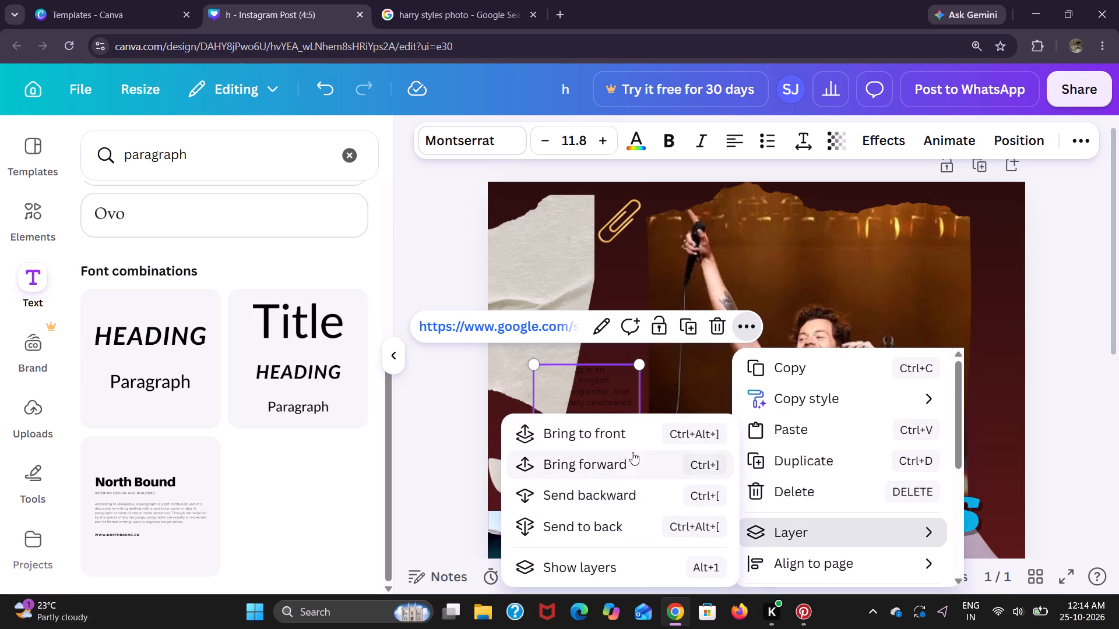
{"action": "left_click", "coordinate": [625, 442]}
Move the grey paper back under the paper clip and place the body paragraph over it.
{"action": "left_click", "coordinate": [518, 345]}
{"action": "left_click_drag", "start_coordinate": [518, 345], "coordinate": [576, 359]}
{"action": "left_click_drag", "start_coordinate": [576, 359], "coordinate": [569, 358]}
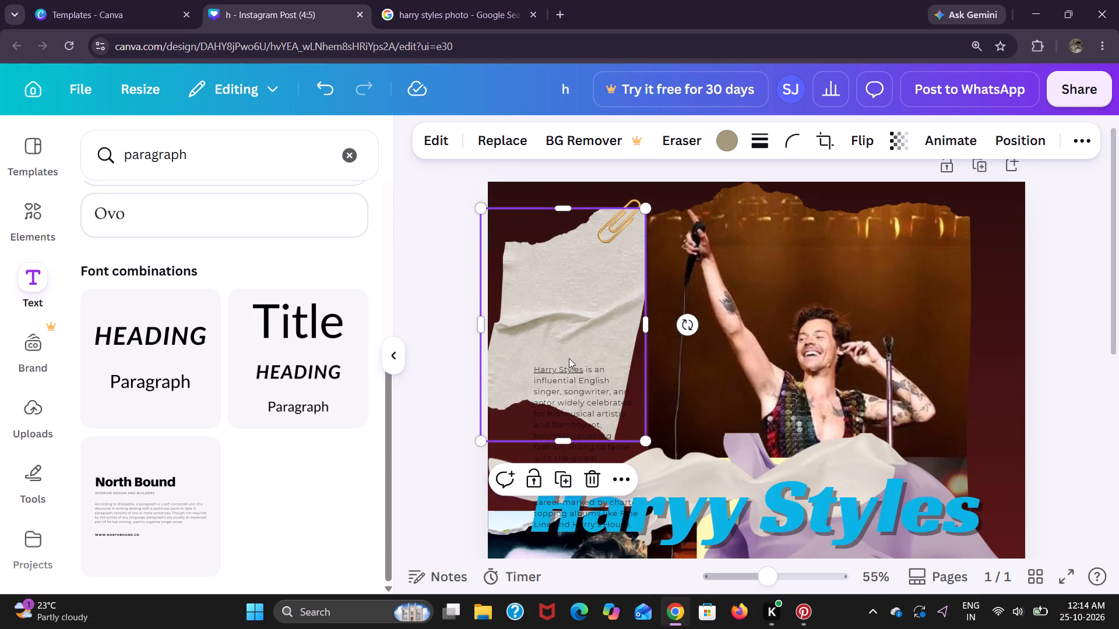
{"action": "left_click_drag", "start_coordinate": [565, 412], "coordinate": [562, 319]}
{"action": "key", "text": "ctrl+z"}
{"action": "left_click", "coordinate": [559, 412]}
{"action": "left_click_drag", "start_coordinate": [559, 412], "coordinate": [555, 323]}
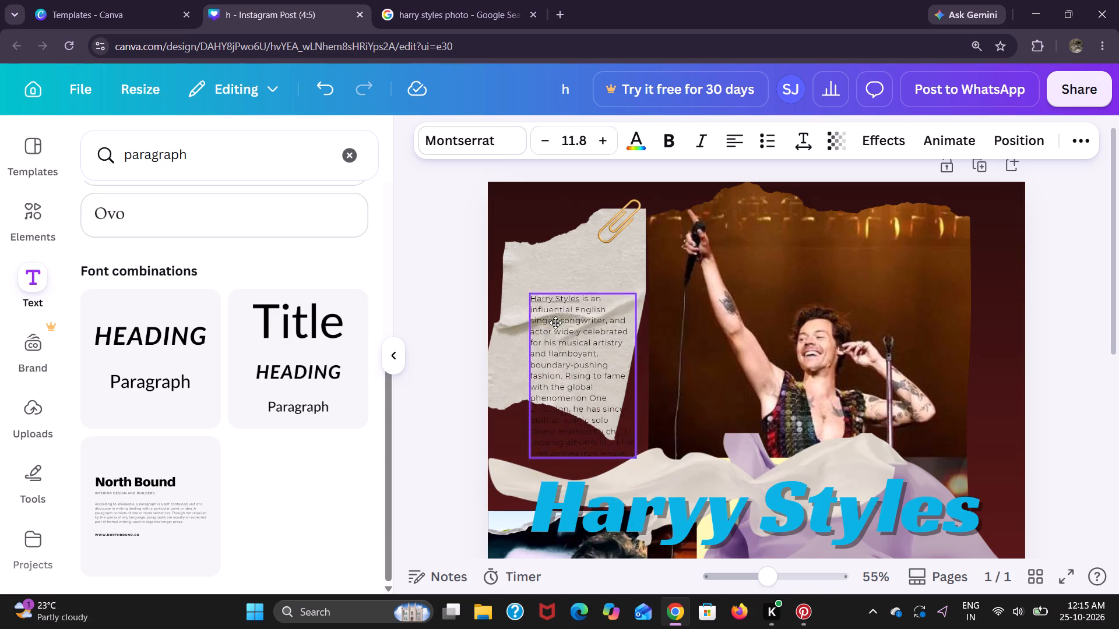
{"action": "left_click_drag", "start_coordinate": [555, 323], "coordinate": [541, 295]}
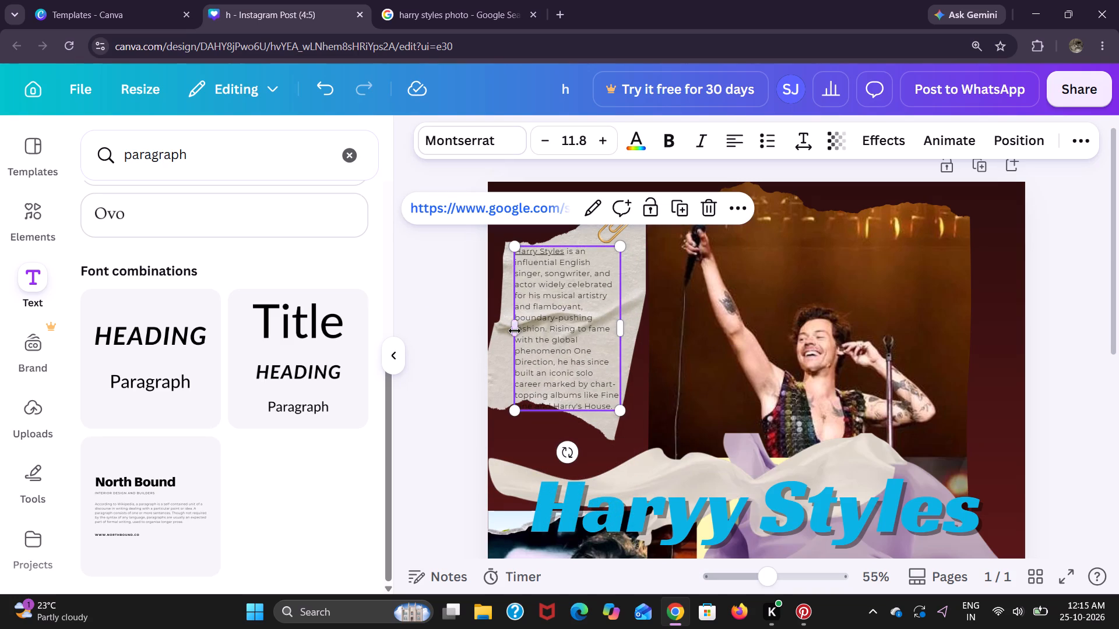
Widen the body paragraph's text box slightly on both sides and centre it on the grey paper.
{"action": "left_click", "coordinate": [515, 330]}
{"action": "left_click", "coordinate": [515, 330]}
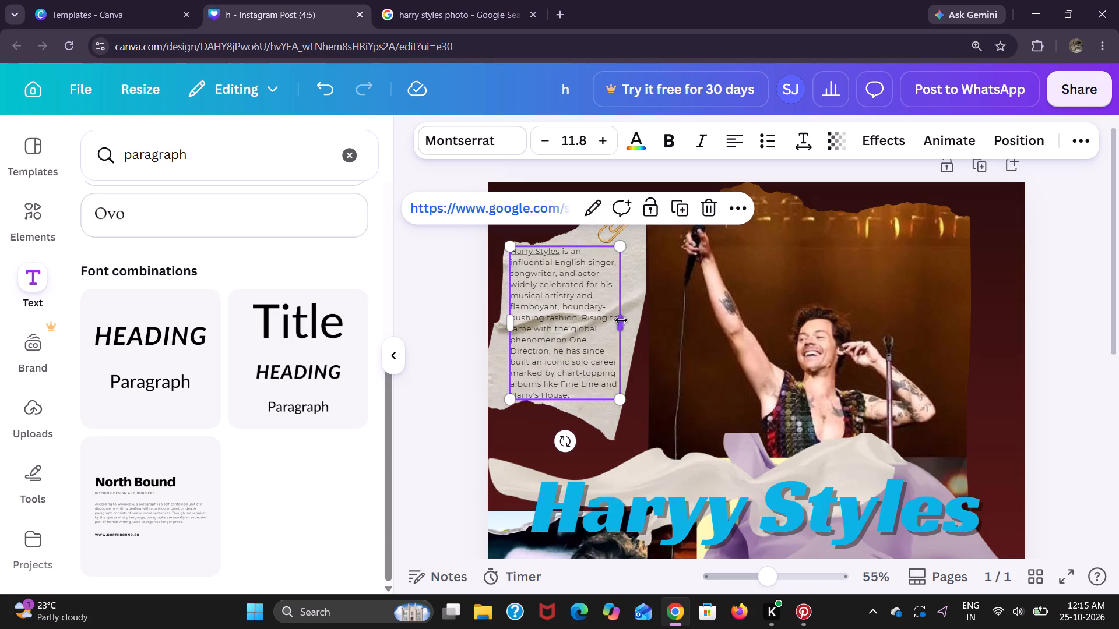
{"action": "left_click_drag", "start_coordinate": [626, 324], "coordinate": [634, 325]}
{"action": "left_click_drag", "start_coordinate": [589, 317], "coordinate": [587, 324]}
{"action": "left_click", "coordinate": [515, 427]}
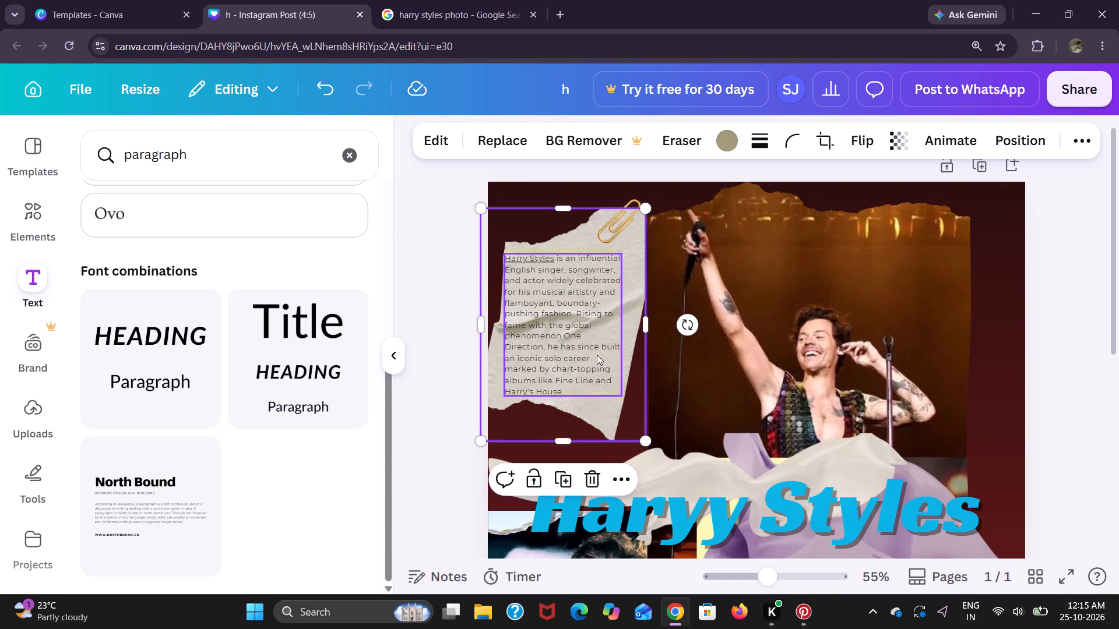
{"action": "left_click_drag", "start_coordinate": [594, 355], "coordinate": [606, 355]}
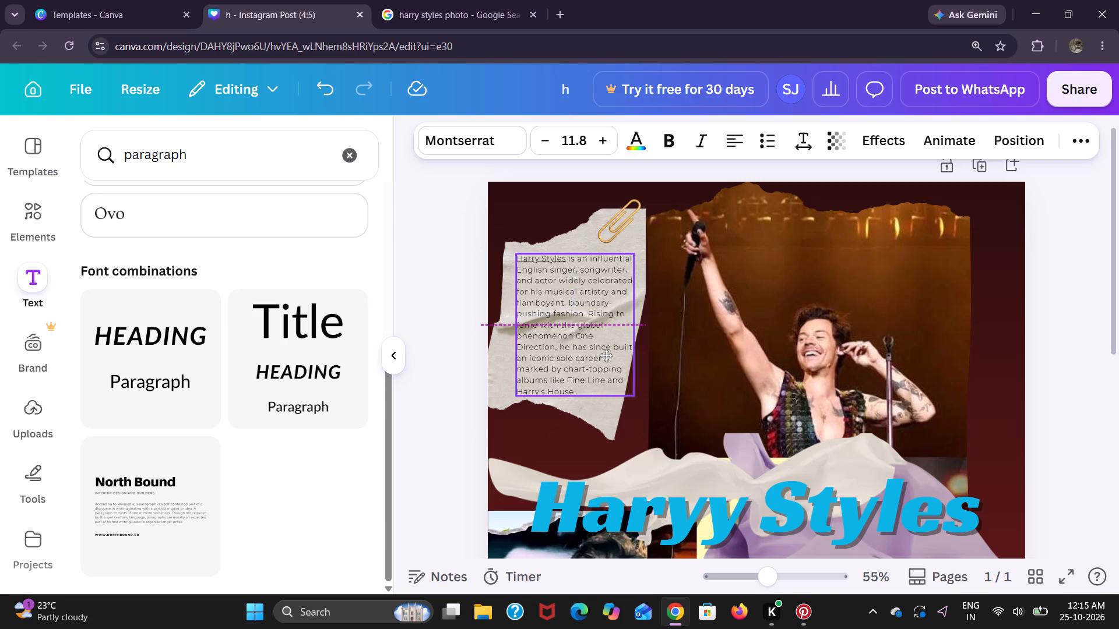
{"action": "left_click_drag", "start_coordinate": [606, 355], "coordinate": [601, 359]}
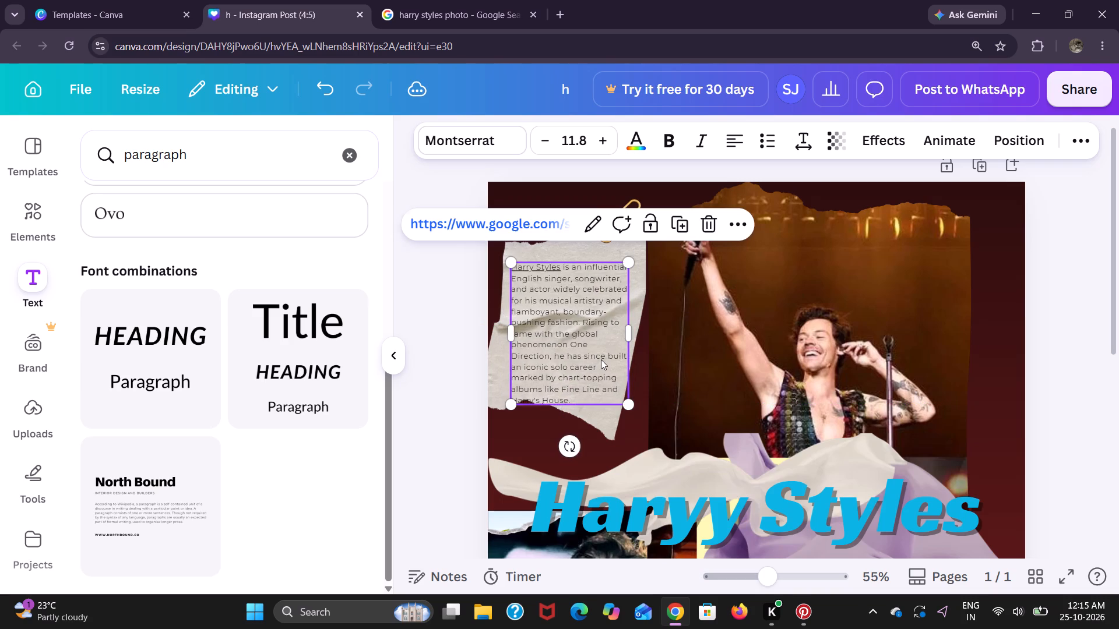
{"action": "left_click_drag", "start_coordinate": [601, 359], "coordinate": [601, 348]}
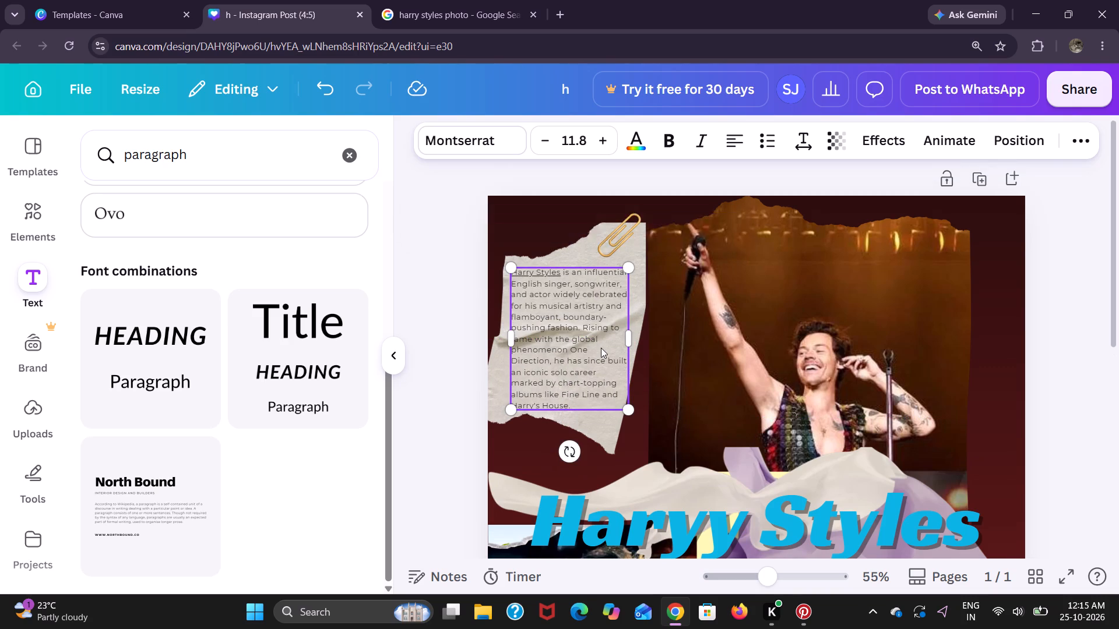
{"action": "left_click", "coordinate": [521, 434]}
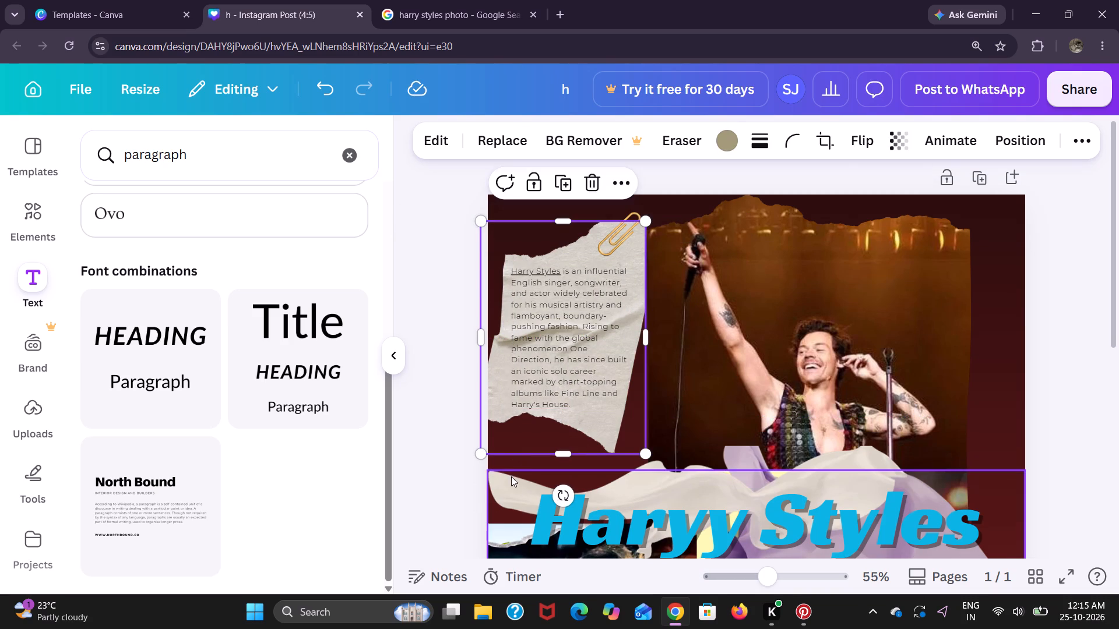
Search the elements for "stars" and add the graphic of small scattered pastel stars.
{"action": "left_click", "coordinate": [530, 473]}
{"action": "scroll", "coordinate": [559, 421], "scroll_direction": "down", "scroll_amount": 1}
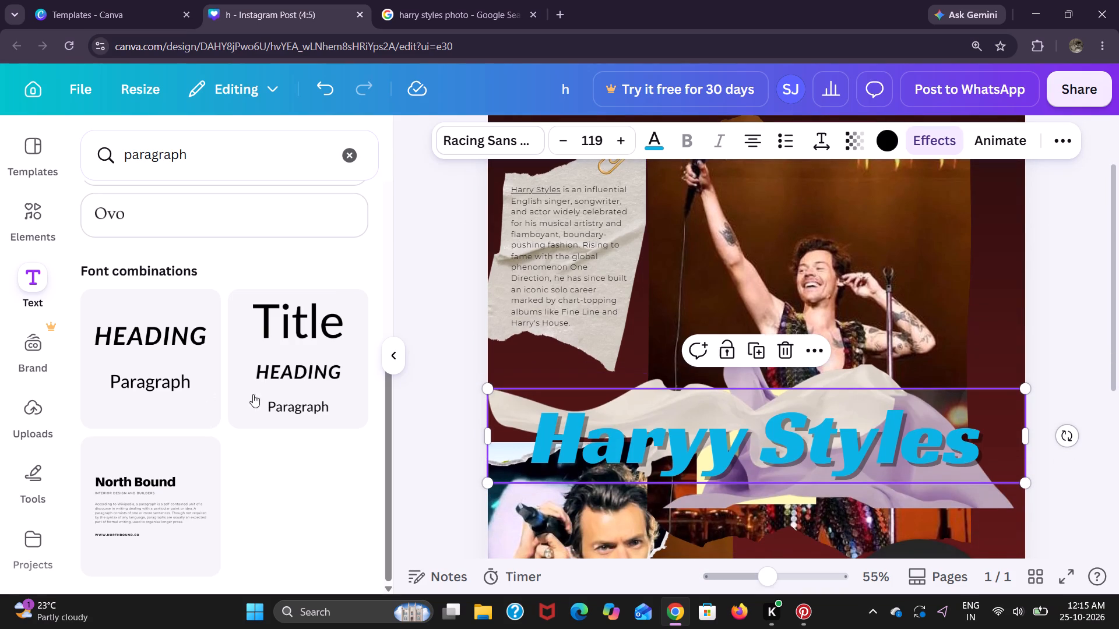
{"action": "left_click", "coordinate": [40, 208]}
{"action": "left_click", "coordinate": [181, 167]}
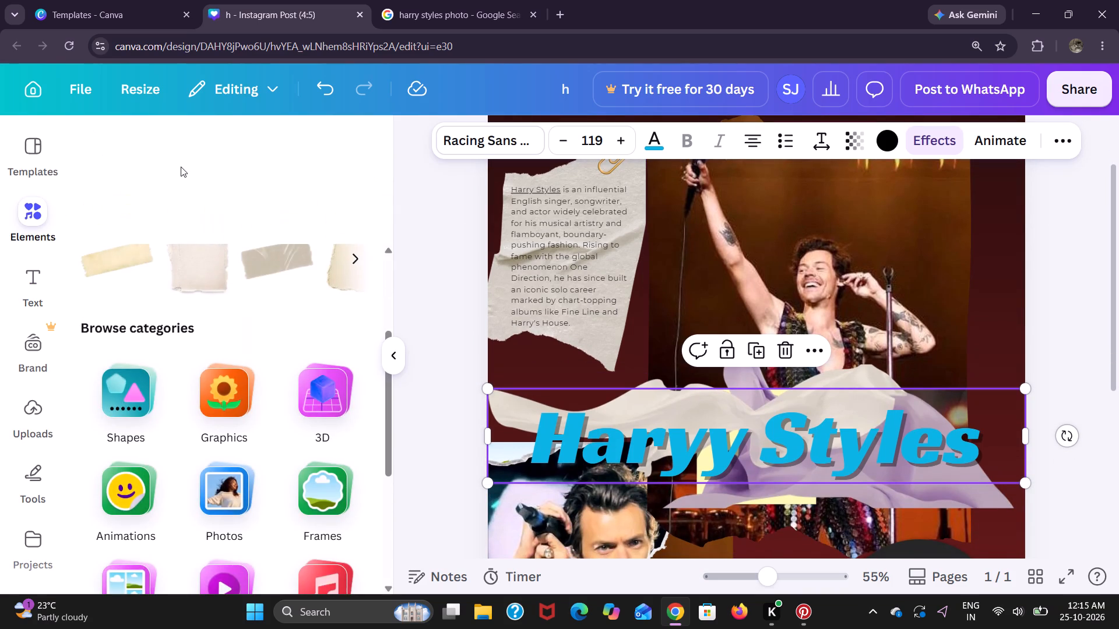
{"action": "type", "text": "stars"}
{"action": "key", "text": "Return"}
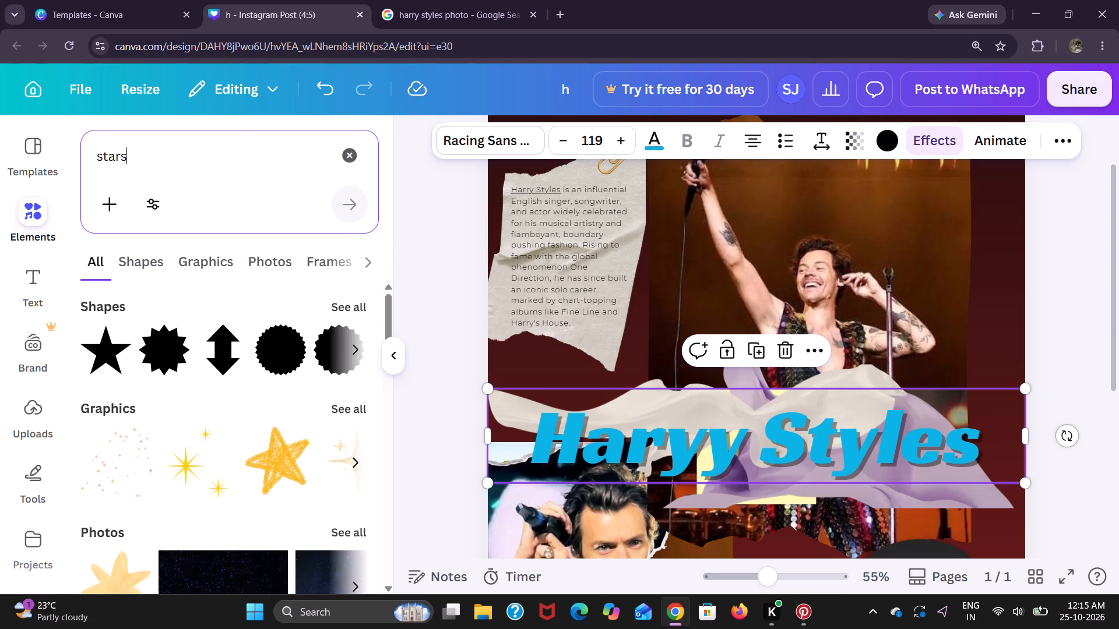
{"action": "left_click", "coordinate": [130, 461]}
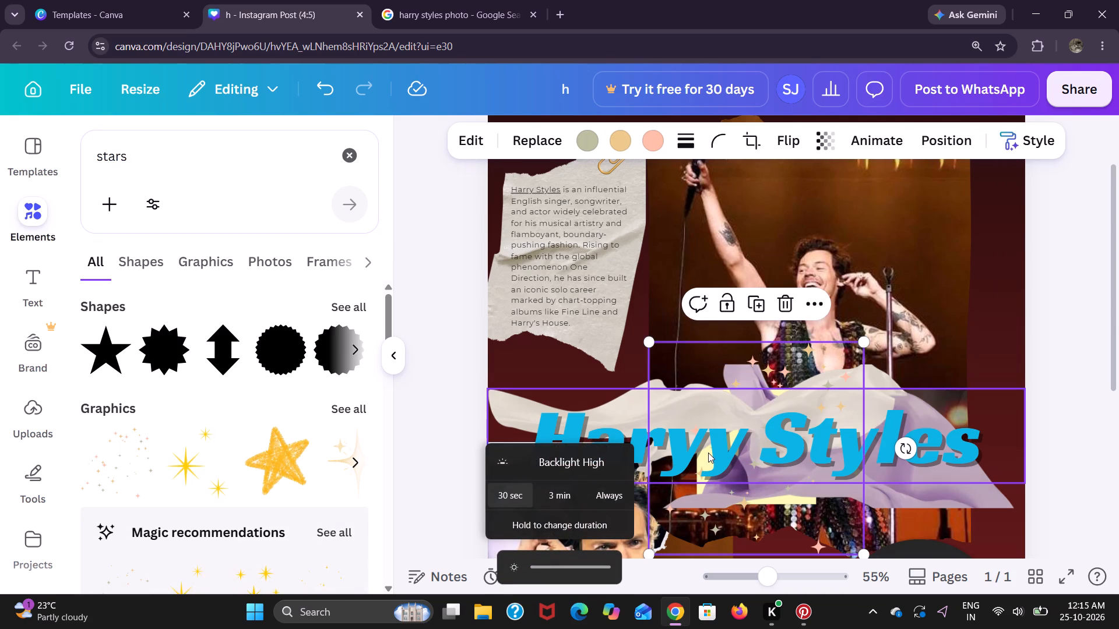
Shrink the scattered stars graphic and fit it into the page's top-right corner.
{"action": "left_click_drag", "start_coordinate": [790, 365], "coordinate": [821, 331]}
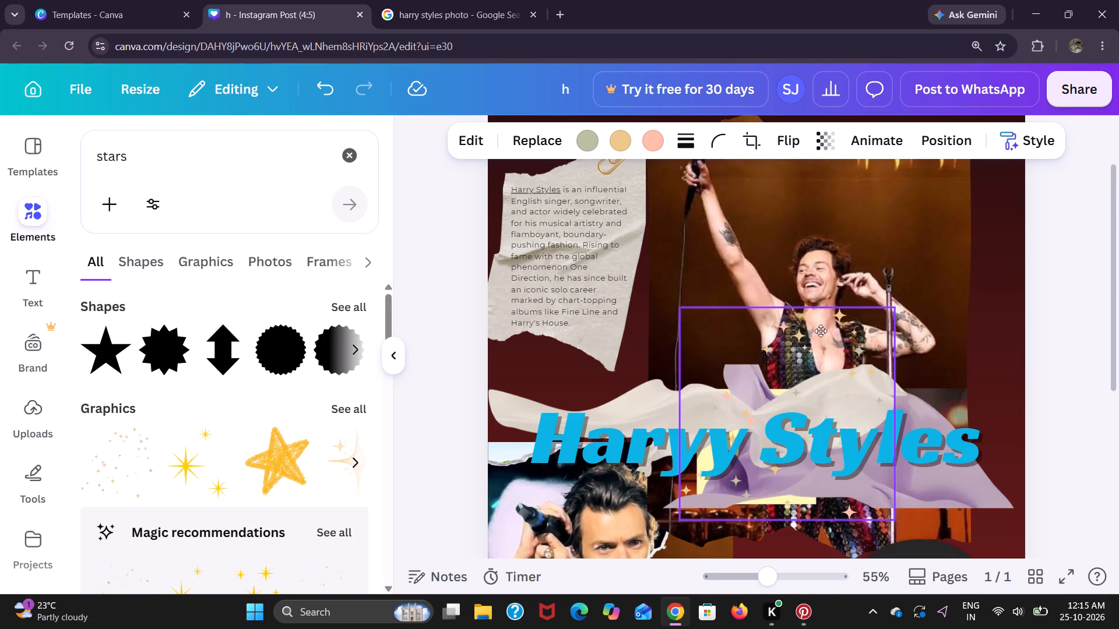
{"action": "left_click_drag", "start_coordinate": [821, 331], "coordinate": [934, 162]}
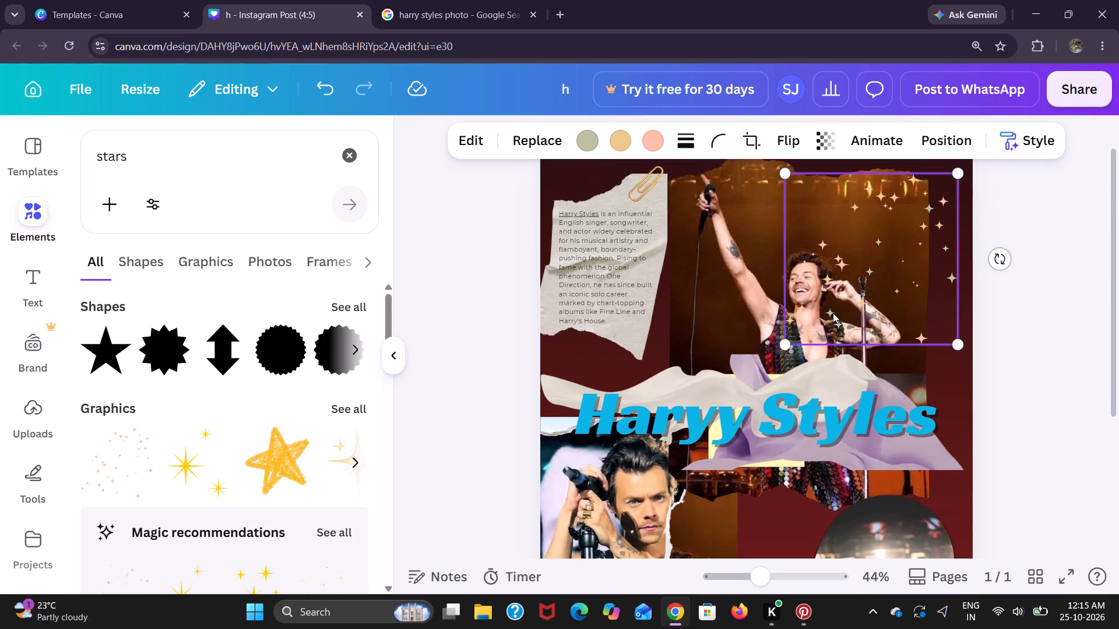
{"action": "left_click_drag", "start_coordinate": [784, 338], "coordinate": [819, 273]}
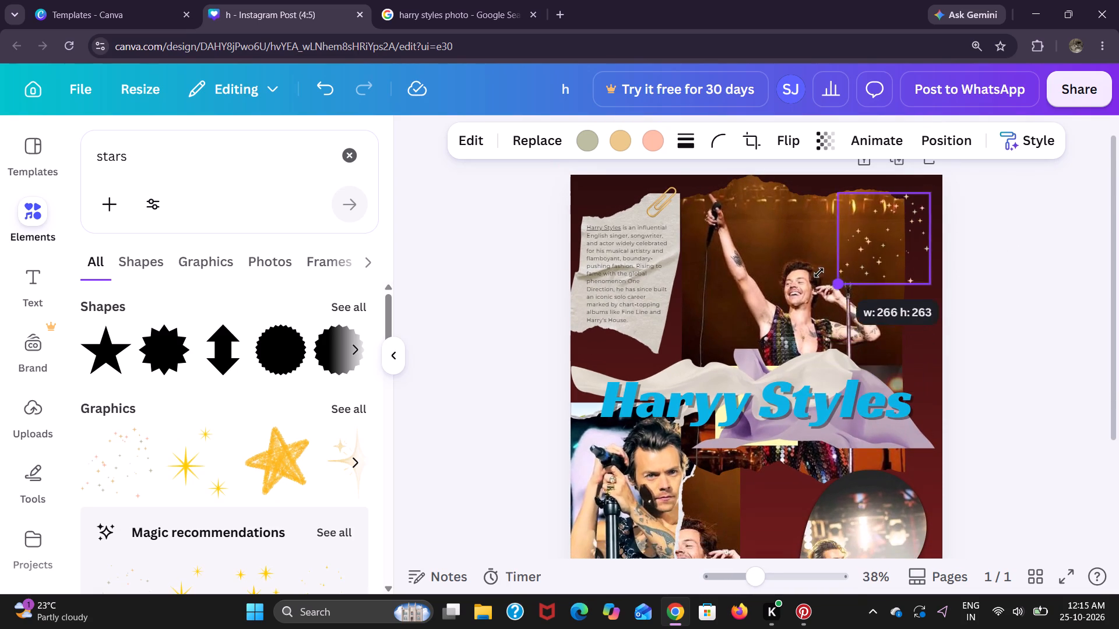
{"action": "left_click_drag", "start_coordinate": [819, 273], "coordinate": [807, 281]}
{"action": "left_click_drag", "start_coordinate": [861, 252], "coordinate": [861, 230]}
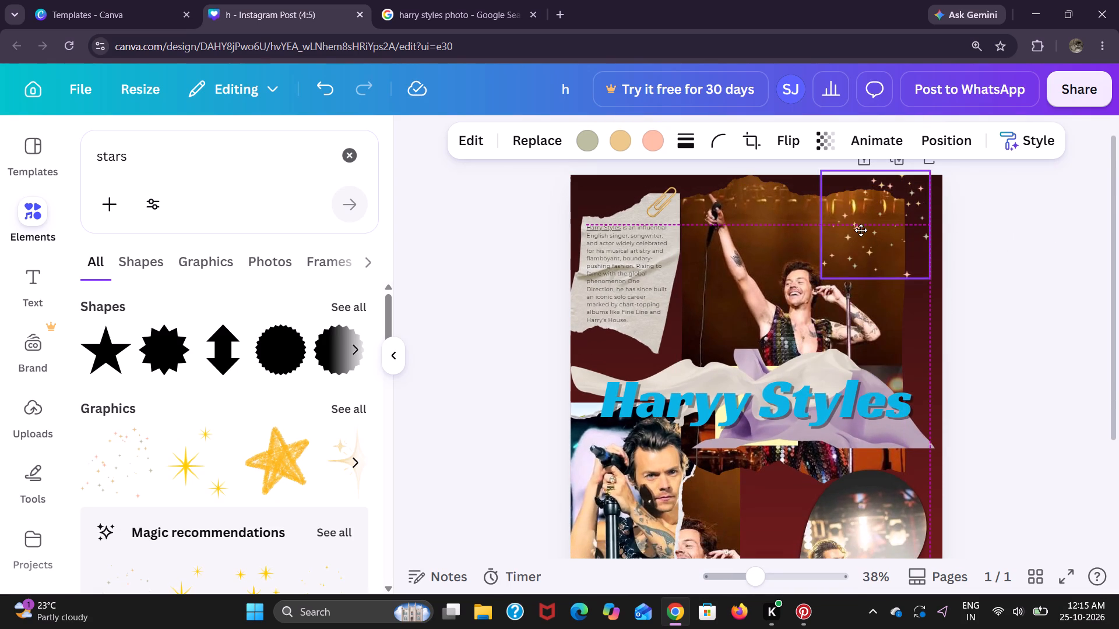
{"action": "left_click_drag", "start_coordinate": [861, 230], "coordinate": [877, 235]}
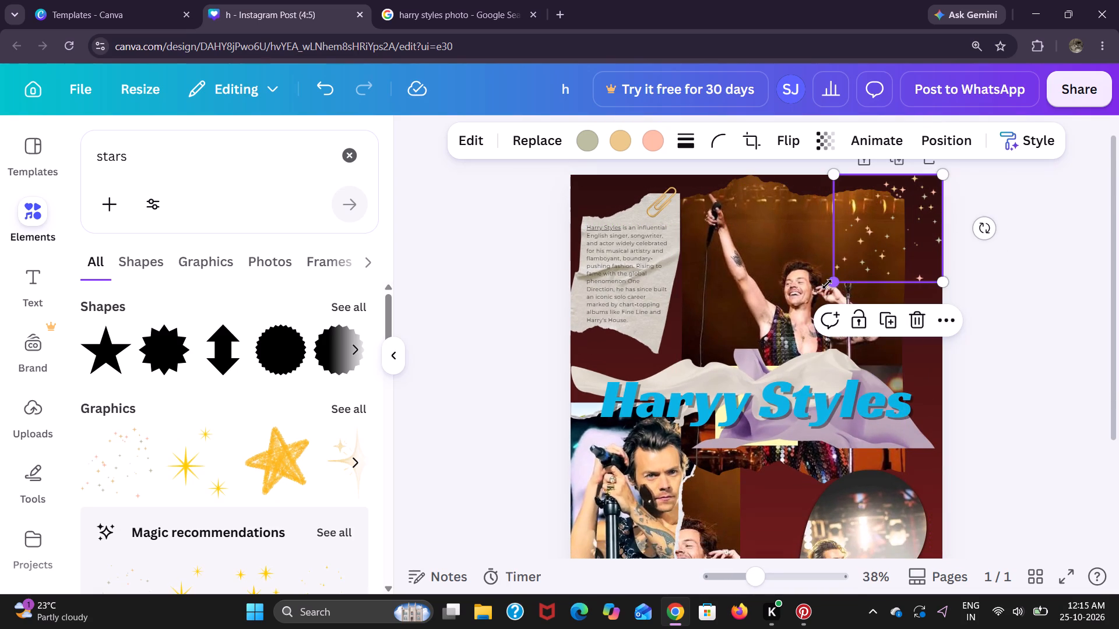
{"action": "left_click", "coordinate": [827, 286]}
{"action": "left_click", "coordinate": [1023, 340]}
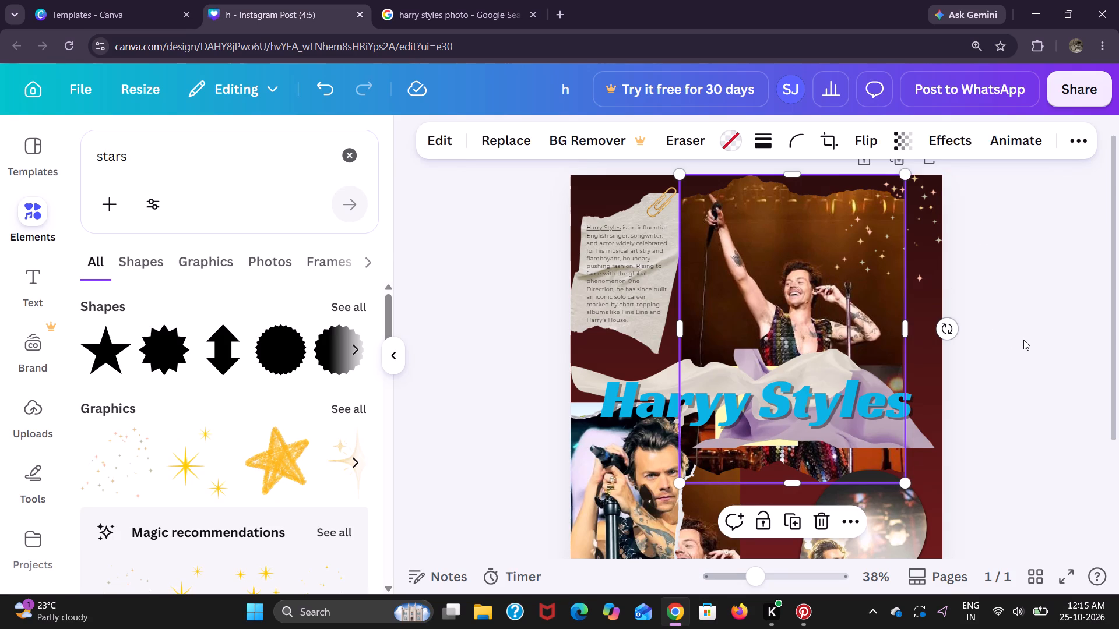
Add the yellow three-sparkle star graphic and move it to the page's bottom, between the lower photos.
{"action": "scroll", "coordinate": [1013, 345], "scroll_direction": "down", "scroll_amount": 4}
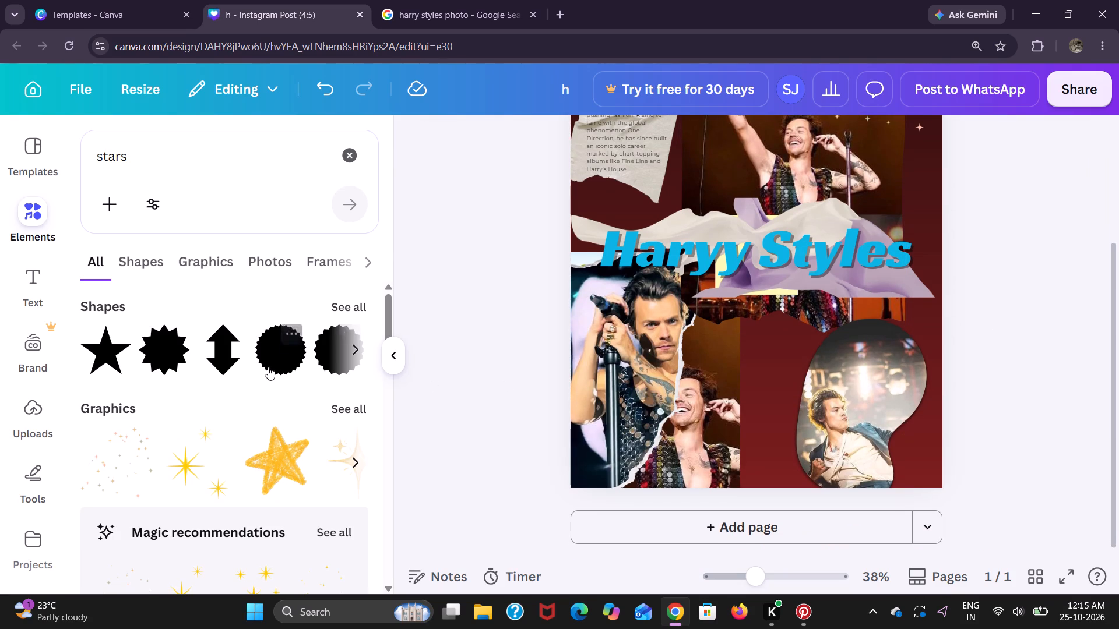
{"action": "left_click", "coordinate": [193, 463]}
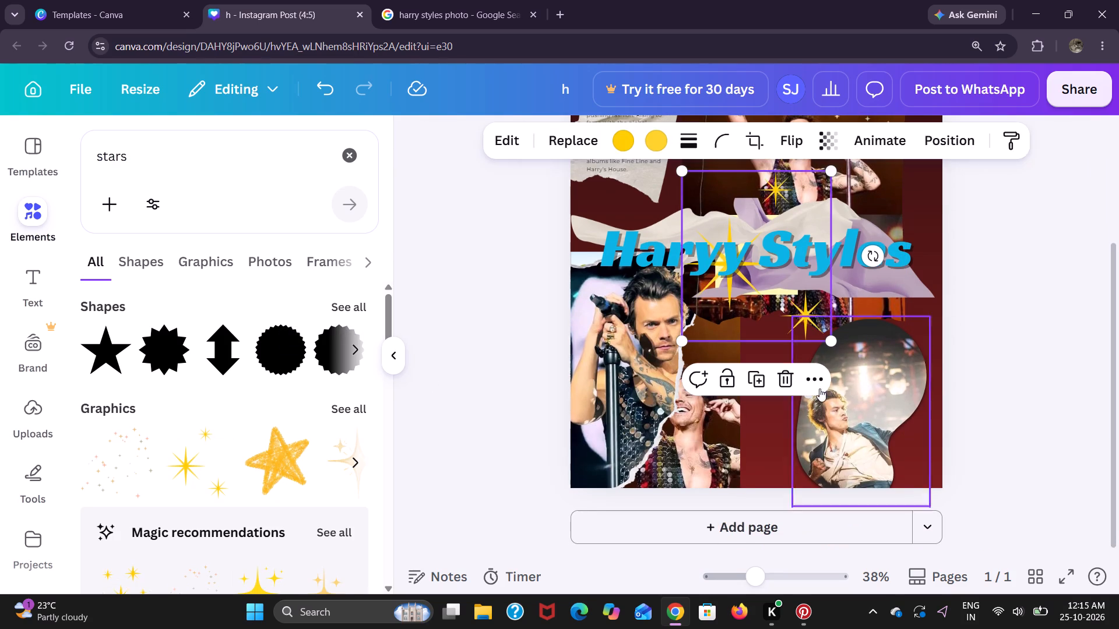
{"action": "left_click_drag", "start_coordinate": [791, 298], "coordinate": [804, 463]}
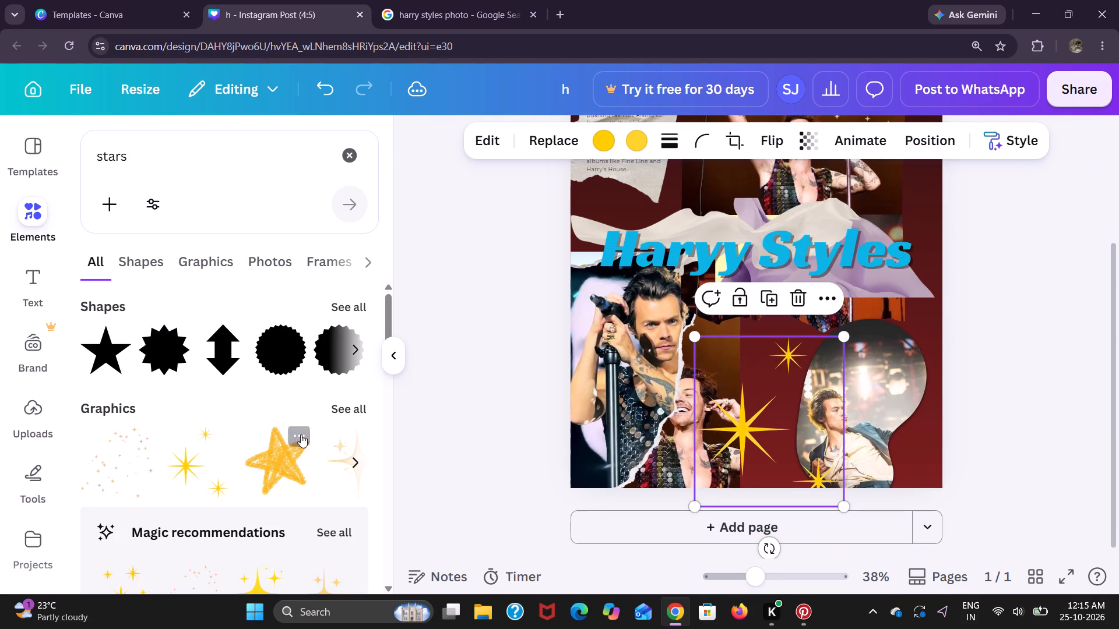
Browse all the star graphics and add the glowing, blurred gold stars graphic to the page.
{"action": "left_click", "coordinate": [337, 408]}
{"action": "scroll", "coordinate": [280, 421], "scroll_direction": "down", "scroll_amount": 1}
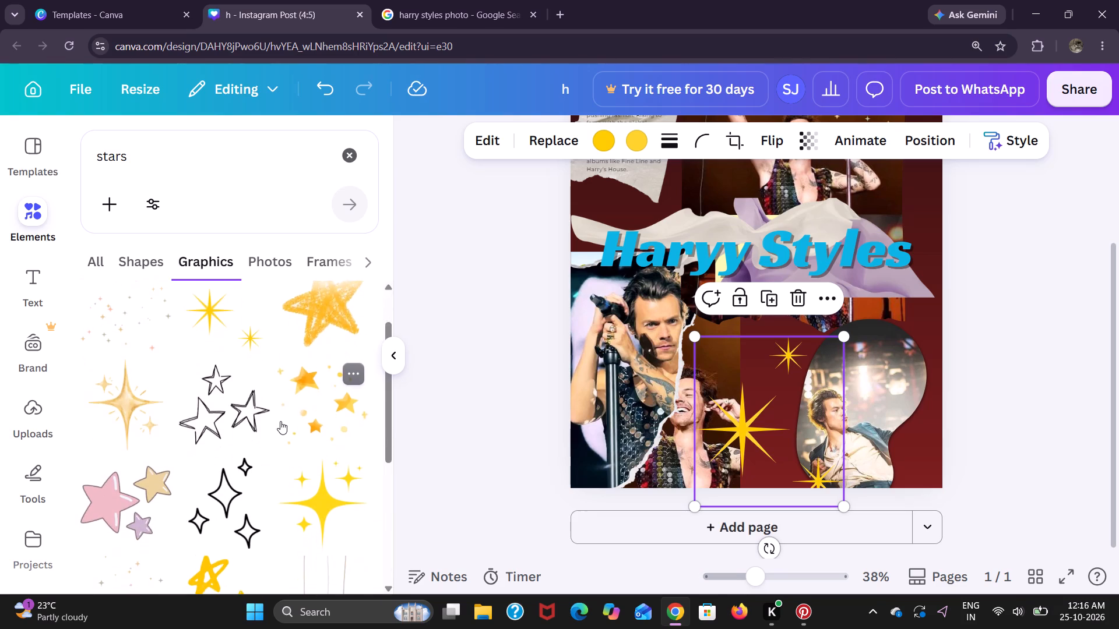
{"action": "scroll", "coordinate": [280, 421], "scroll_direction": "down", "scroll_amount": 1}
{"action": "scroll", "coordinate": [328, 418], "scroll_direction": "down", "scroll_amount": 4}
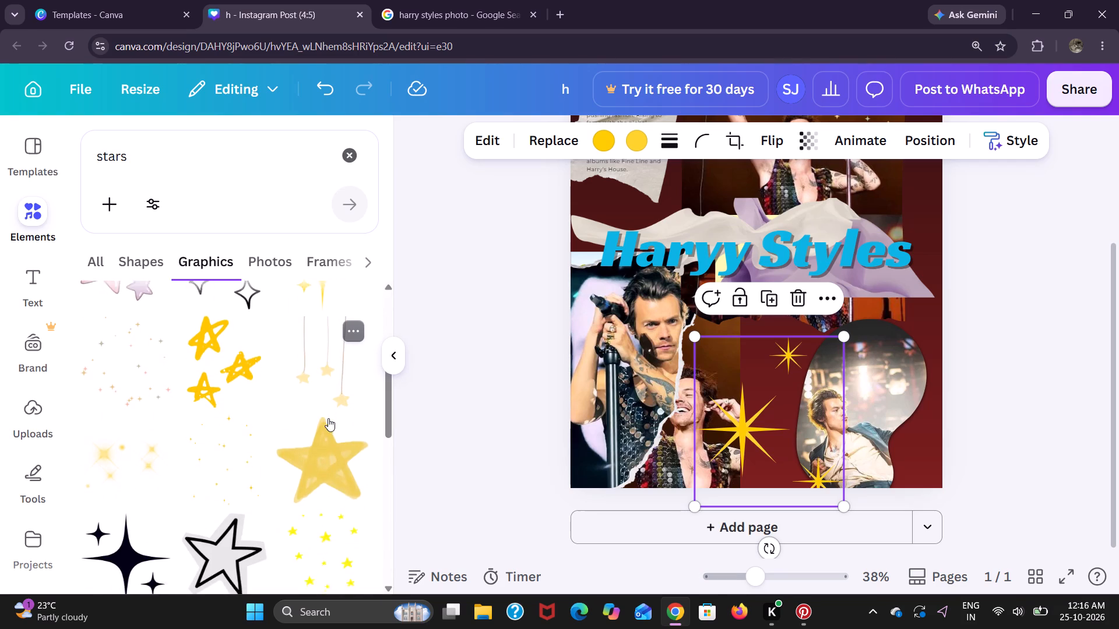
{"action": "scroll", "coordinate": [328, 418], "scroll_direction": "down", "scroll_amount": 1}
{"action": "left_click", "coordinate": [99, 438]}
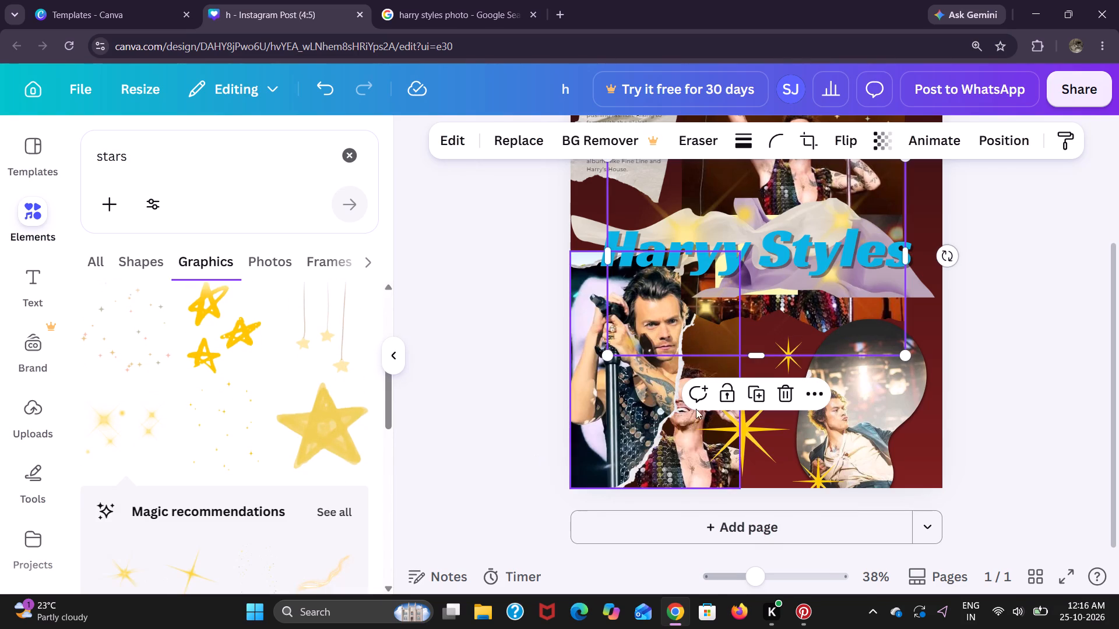
Add the scattered small gold sparkles graphic and delete the large yellow three-sparkle graphic.
{"action": "left_click", "coordinate": [750, 425]}
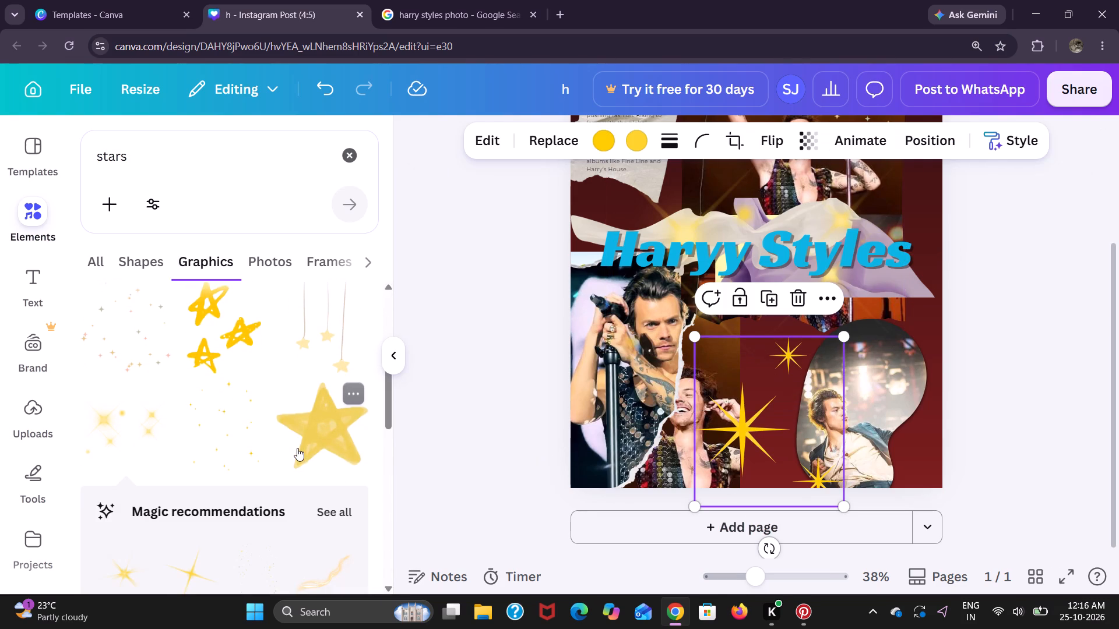
{"action": "left_click", "coordinate": [215, 453]}
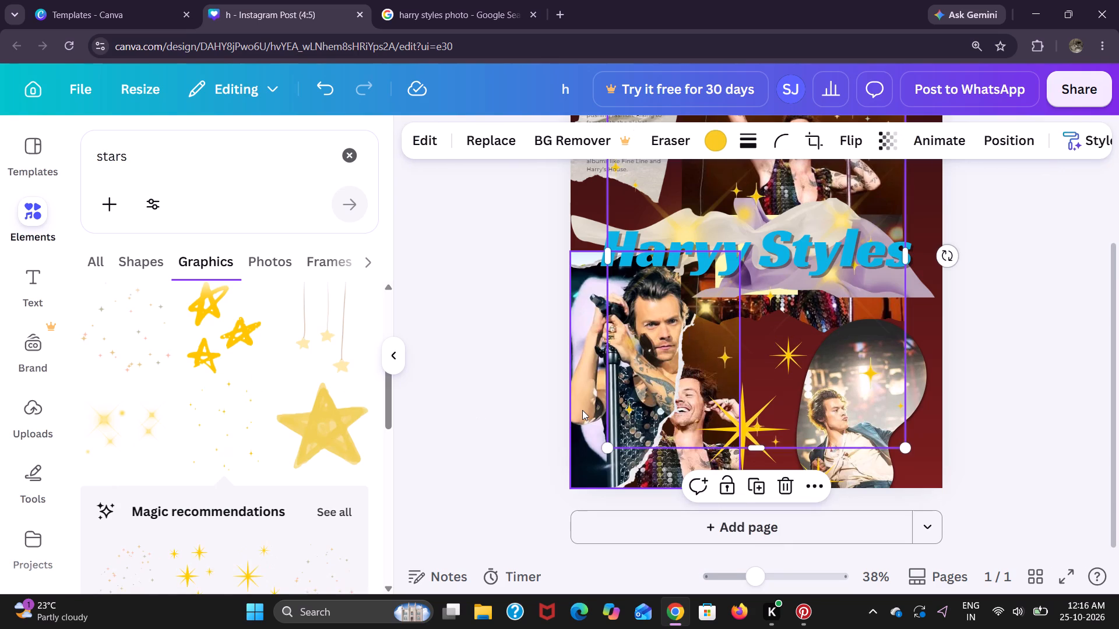
{"action": "left_click", "coordinate": [776, 462]}
{"action": "key", "text": "Delete"}
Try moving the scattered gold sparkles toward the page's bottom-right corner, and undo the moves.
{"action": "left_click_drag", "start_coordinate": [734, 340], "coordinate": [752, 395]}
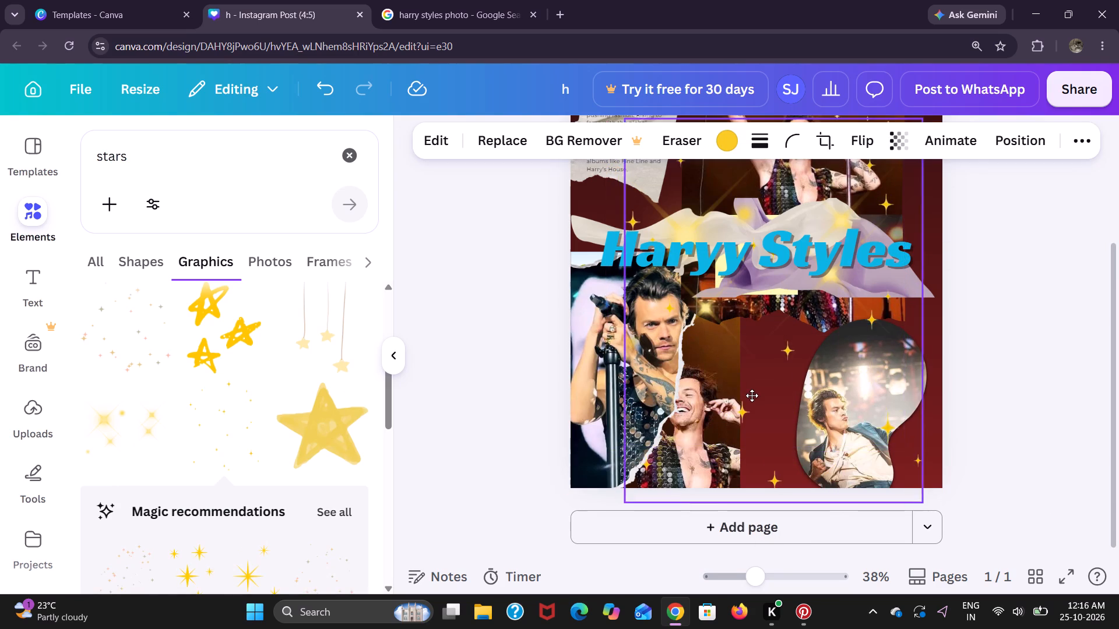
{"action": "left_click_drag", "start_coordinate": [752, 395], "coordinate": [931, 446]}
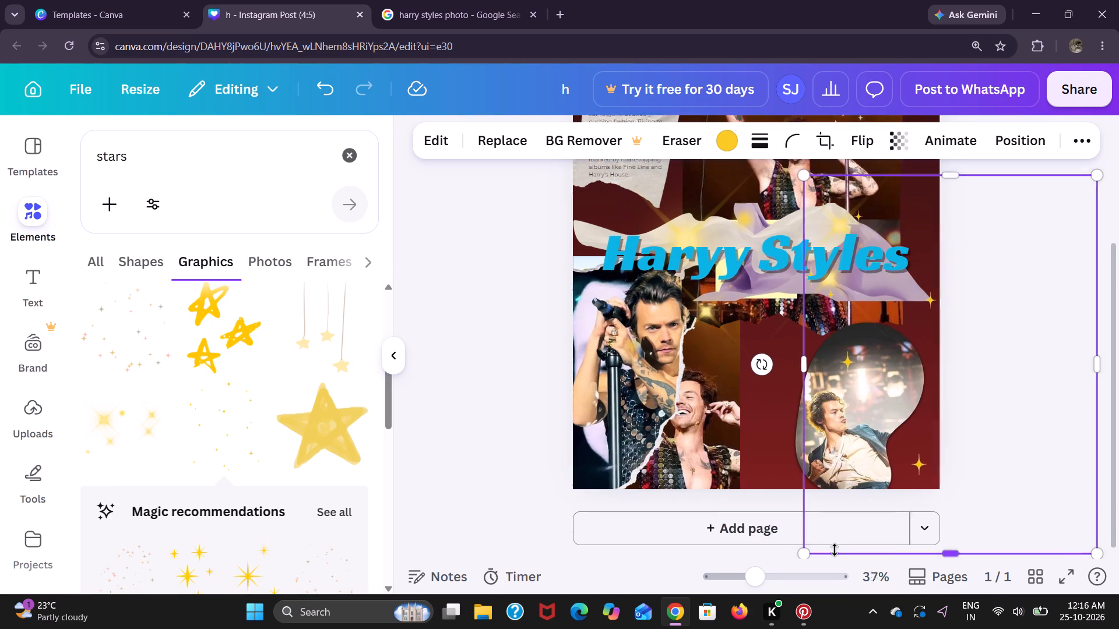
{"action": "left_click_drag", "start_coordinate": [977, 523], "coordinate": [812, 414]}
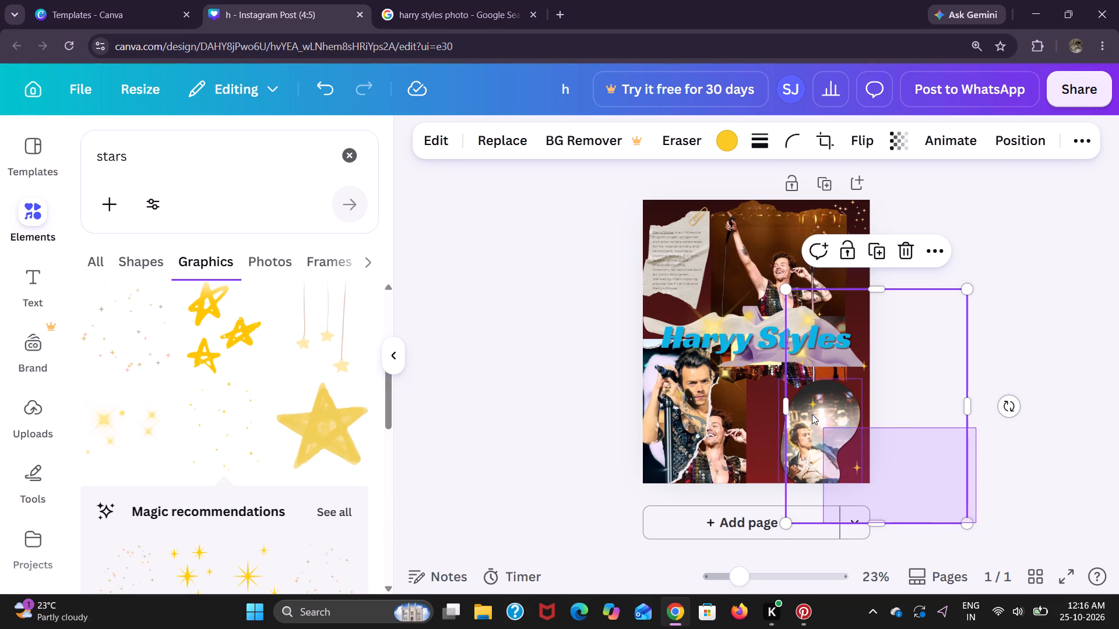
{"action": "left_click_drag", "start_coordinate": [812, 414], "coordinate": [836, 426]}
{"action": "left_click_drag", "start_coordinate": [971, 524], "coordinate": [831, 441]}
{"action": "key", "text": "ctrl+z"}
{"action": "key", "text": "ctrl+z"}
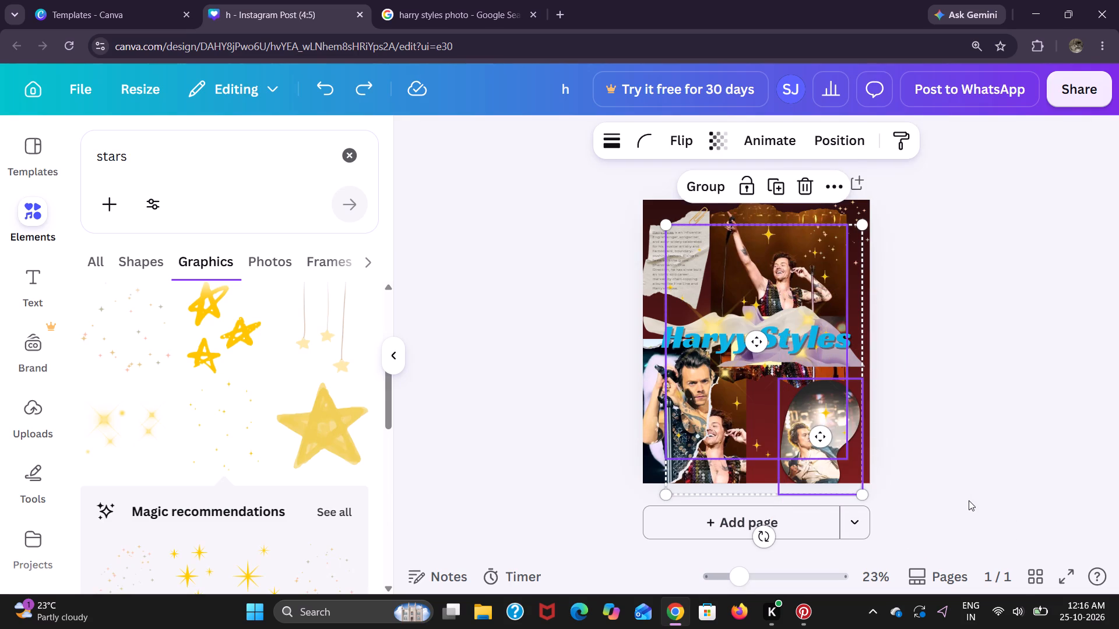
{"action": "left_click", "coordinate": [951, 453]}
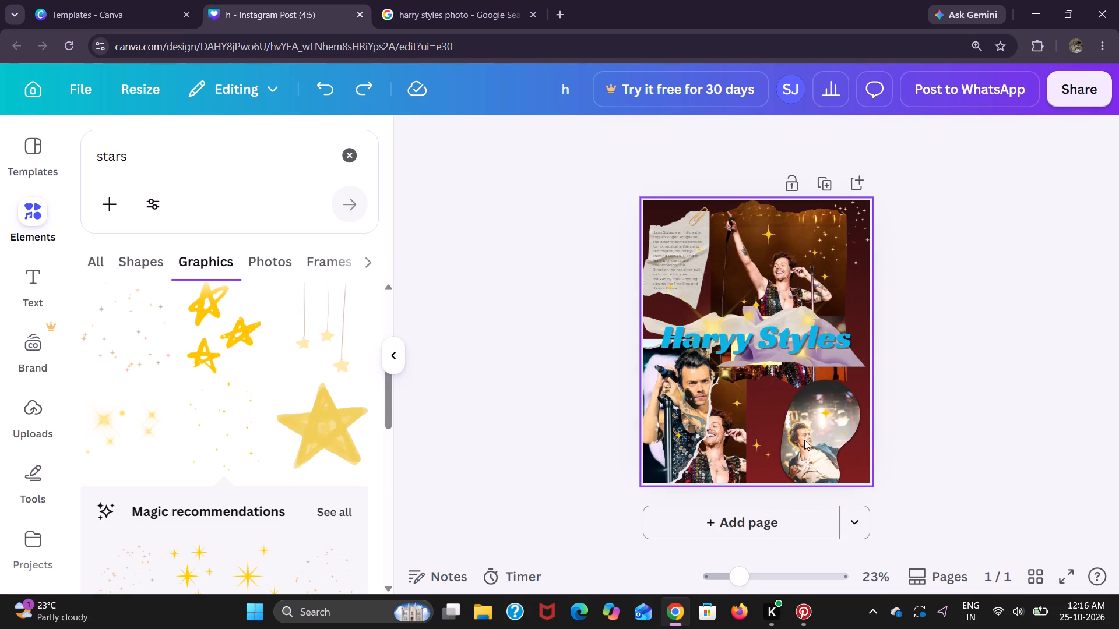
Shrink the scattered gold sparkles to about 303 by 391 and move them between the two lower photos.
{"action": "left_click", "coordinate": [775, 420]}
{"action": "left_click_drag", "start_coordinate": [843, 457], "coordinate": [715, 313]}
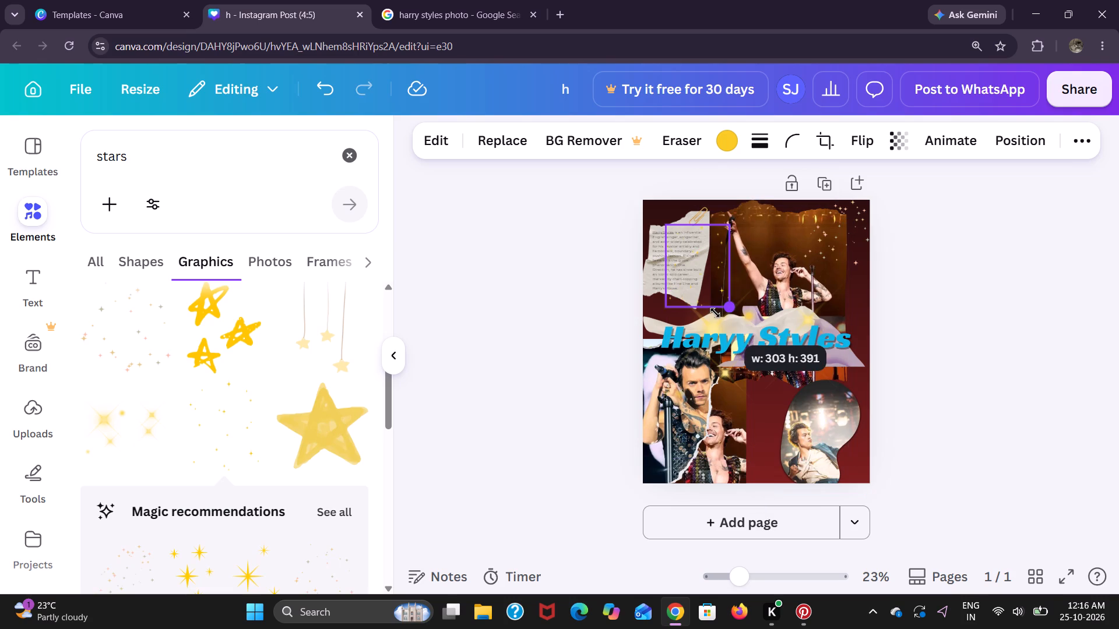
{"action": "left_click_drag", "start_coordinate": [715, 313], "coordinate": [715, 312]}
{"action": "left_click_drag", "start_coordinate": [709, 290], "coordinate": [777, 458]}
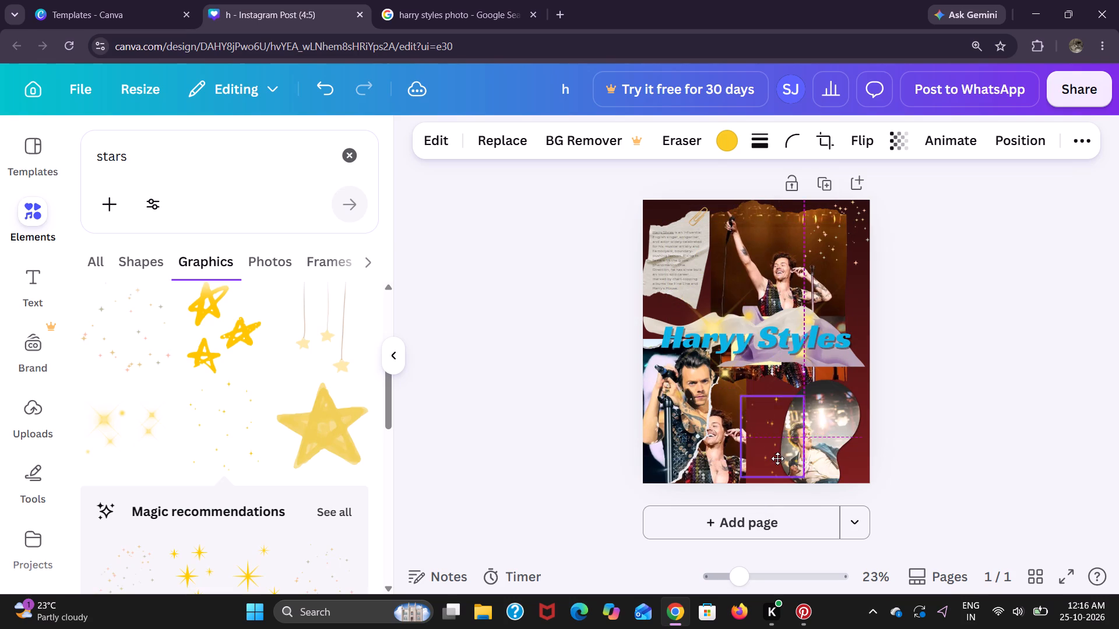
{"action": "left_click_drag", "start_coordinate": [777, 458], "coordinate": [772, 457]}
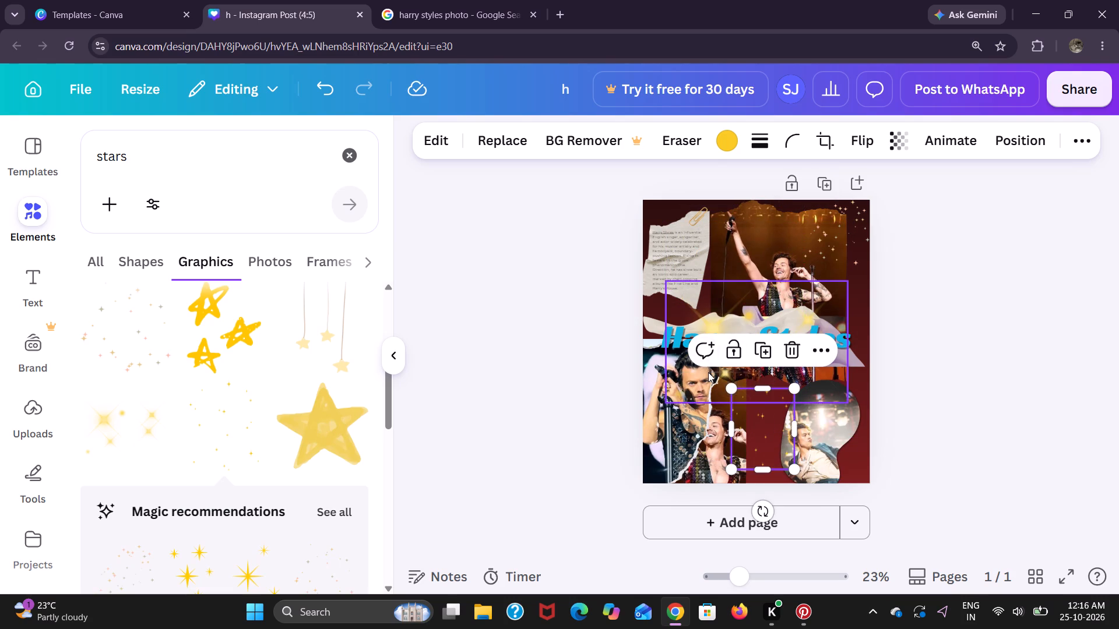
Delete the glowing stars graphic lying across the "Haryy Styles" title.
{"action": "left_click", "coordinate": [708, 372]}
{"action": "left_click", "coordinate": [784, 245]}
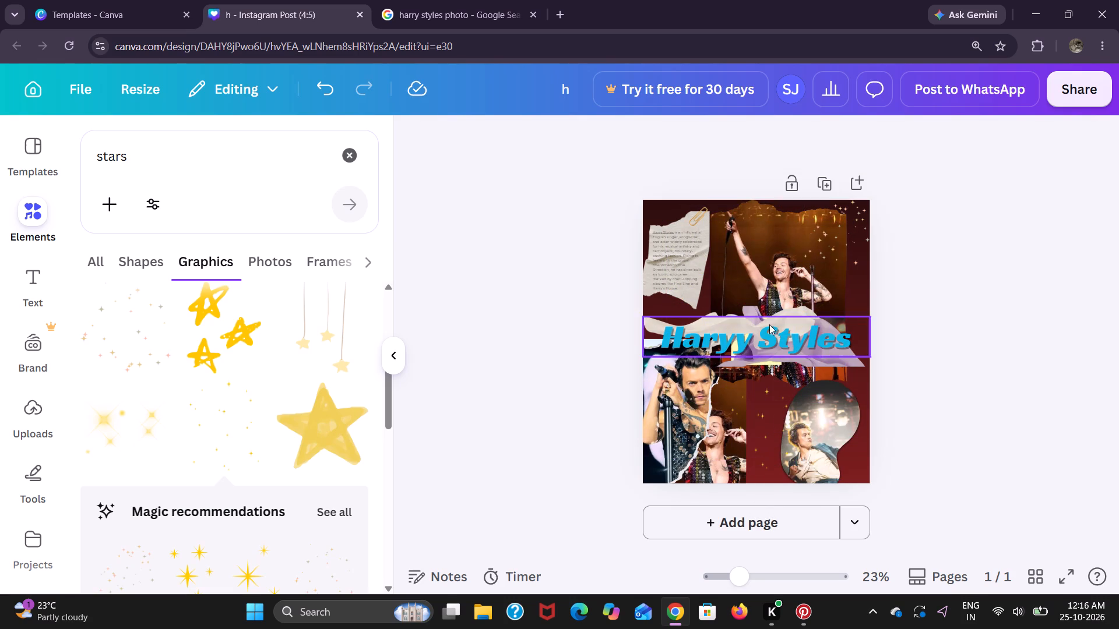
Send the scattered gold sparkles graphic between the lower photos backward by one layer.
{"action": "left_click", "coordinate": [766, 424]}
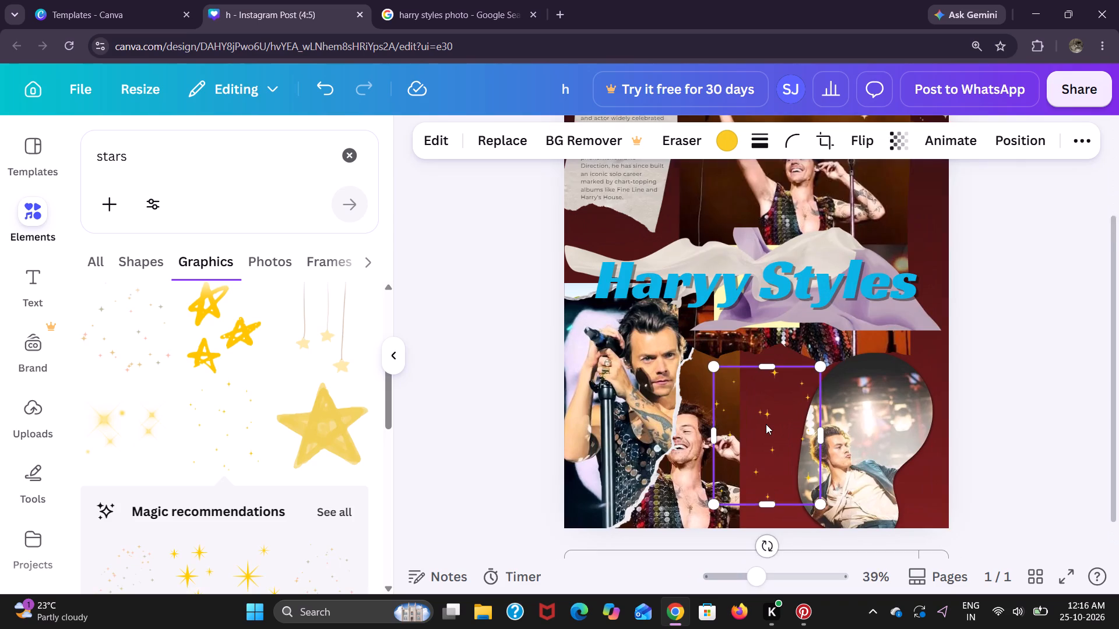
{"action": "scroll", "coordinate": [847, 515], "scroll_direction": "up", "scroll_amount": 1}
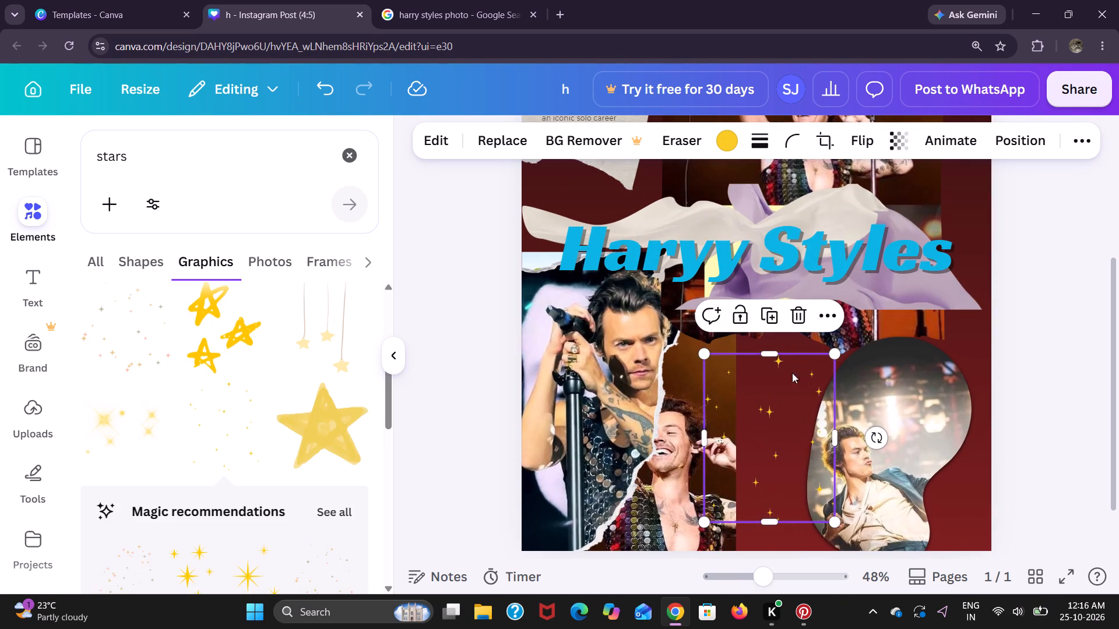
{"action": "left_click", "coordinate": [816, 317]}
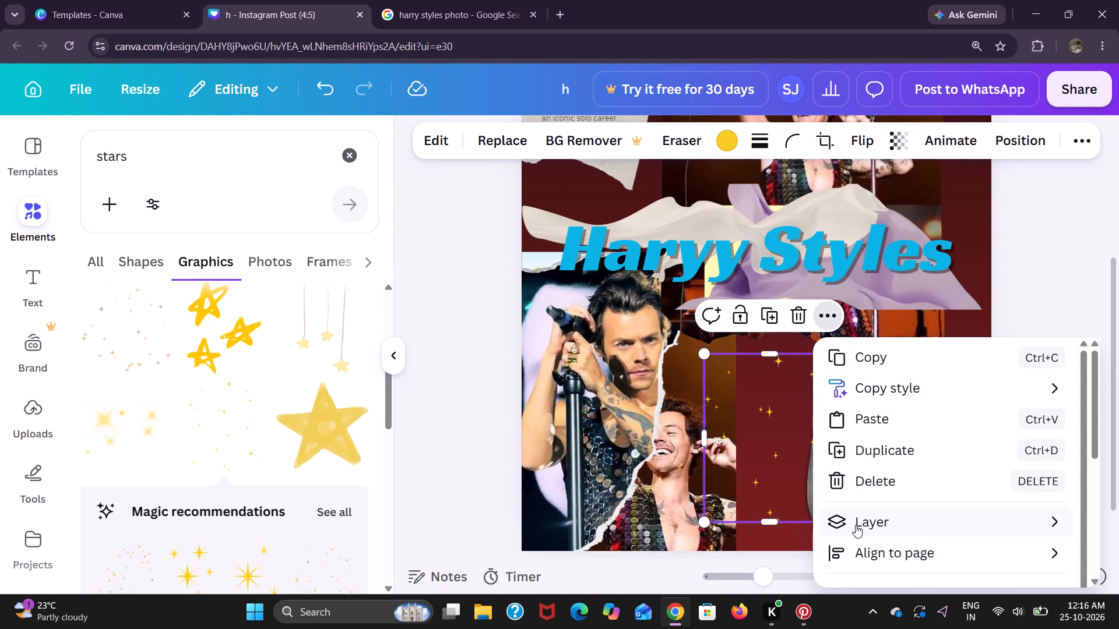
{"action": "left_click", "coordinate": [694, 493]}
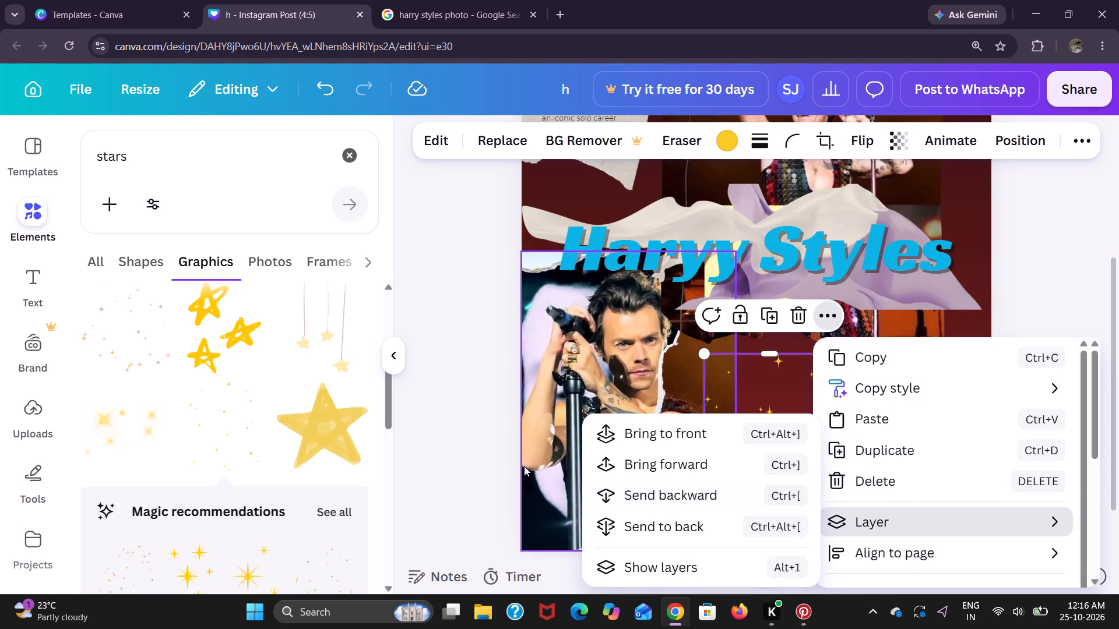
{"action": "left_click", "coordinate": [448, 450]}
Enlarge the scattered gold sparkles to a height of about 445 and shift them over the dark red gap beside the rounded photo.
{"action": "left_click", "coordinate": [766, 496]}
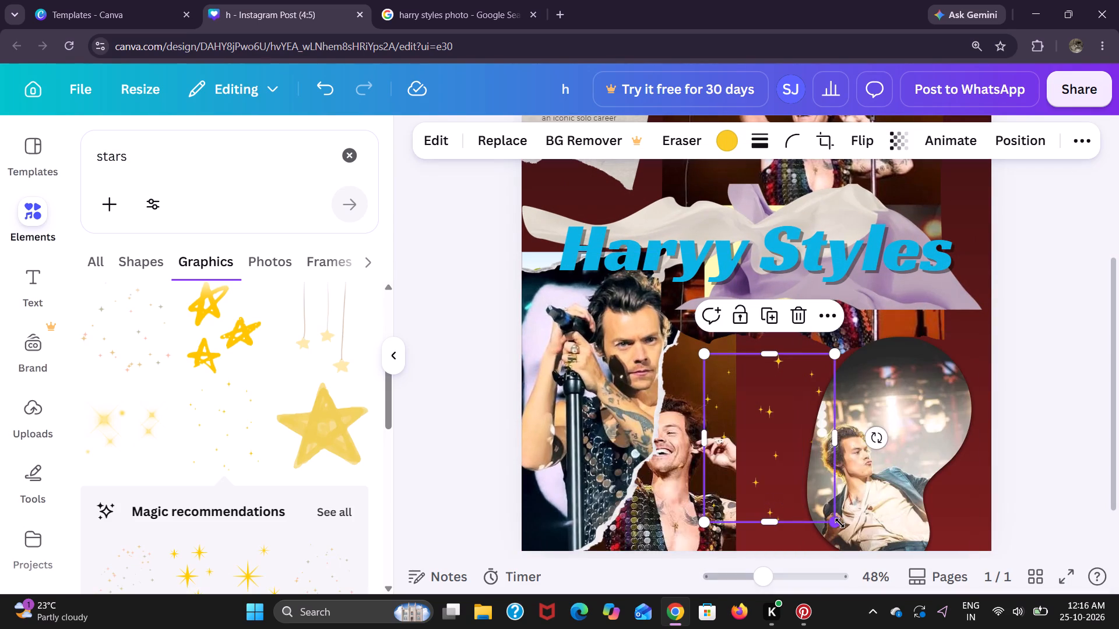
{"action": "left_click_drag", "start_coordinate": [840, 523], "coordinate": [884, 521]}
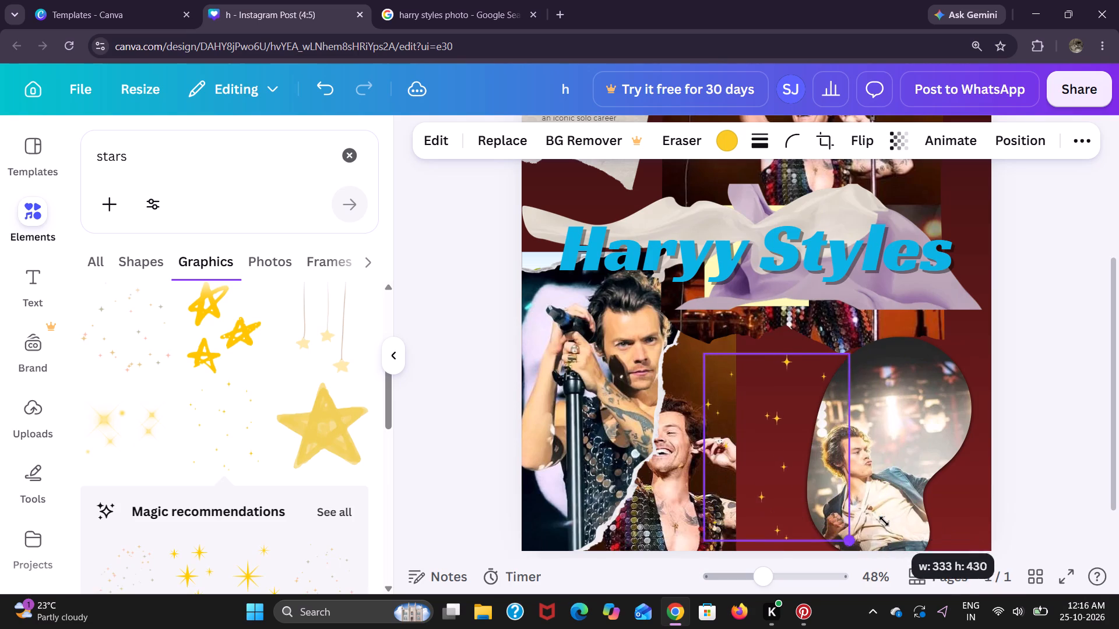
{"action": "left_click_drag", "start_coordinate": [884, 521], "coordinate": [885, 526]}
{"action": "left_click_drag", "start_coordinate": [853, 454], "coordinate": [976, 443]}
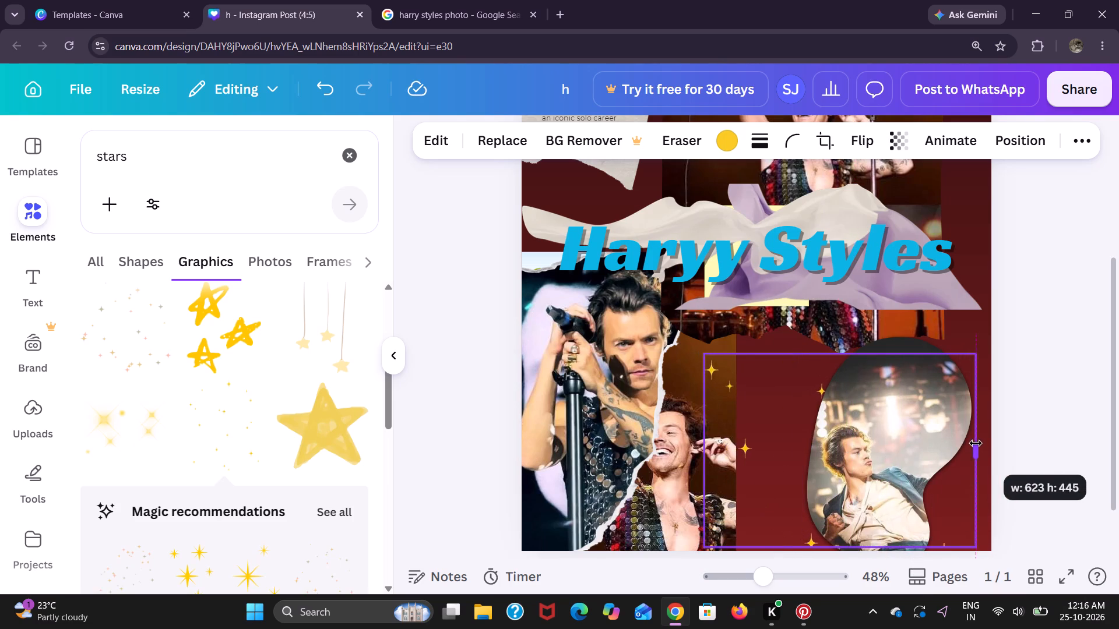
{"action": "left_click_drag", "start_coordinate": [976, 443], "coordinate": [850, 464]}
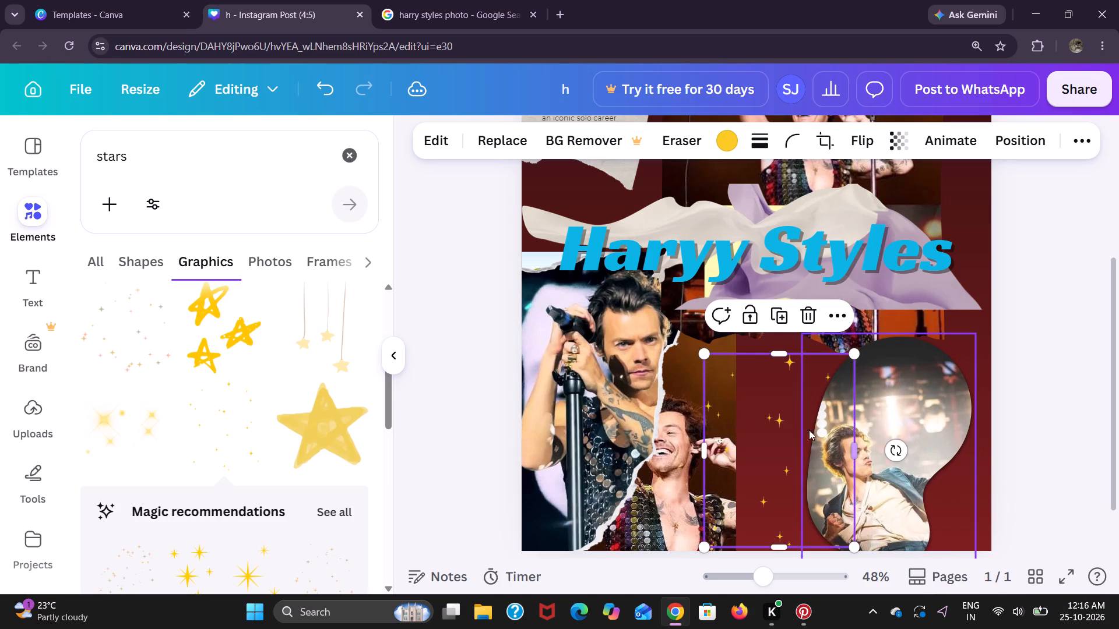
{"action": "left_click_drag", "start_coordinate": [801, 426], "coordinate": [802, 414]}
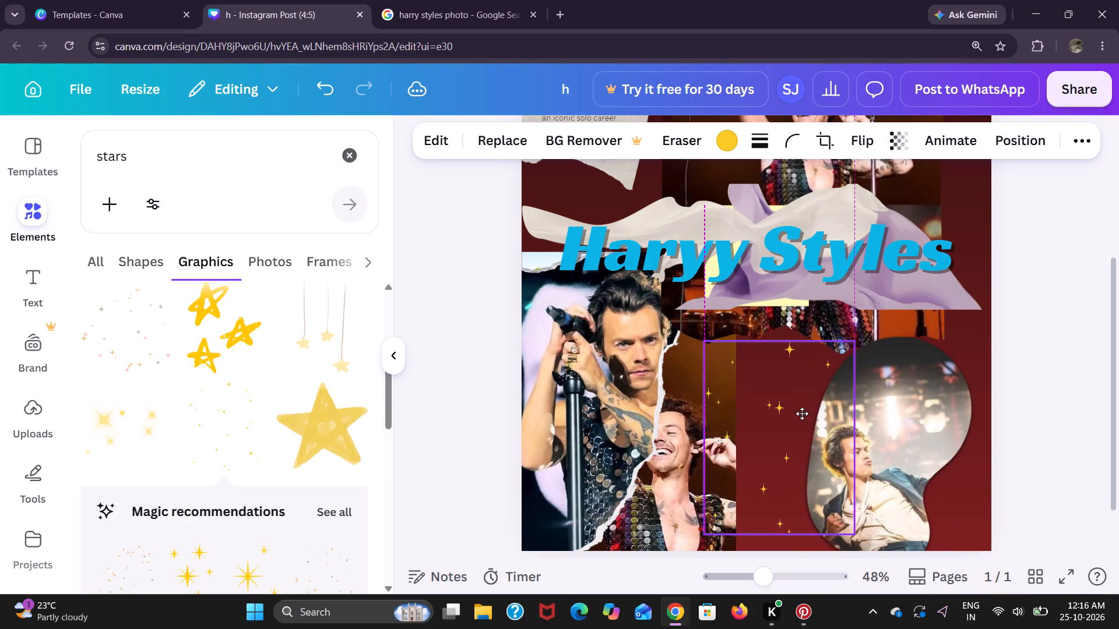
{"action": "left_click_drag", "start_coordinate": [802, 414], "coordinate": [803, 414]}
{"action": "left_click_drag", "start_coordinate": [777, 415], "coordinate": [799, 420]}
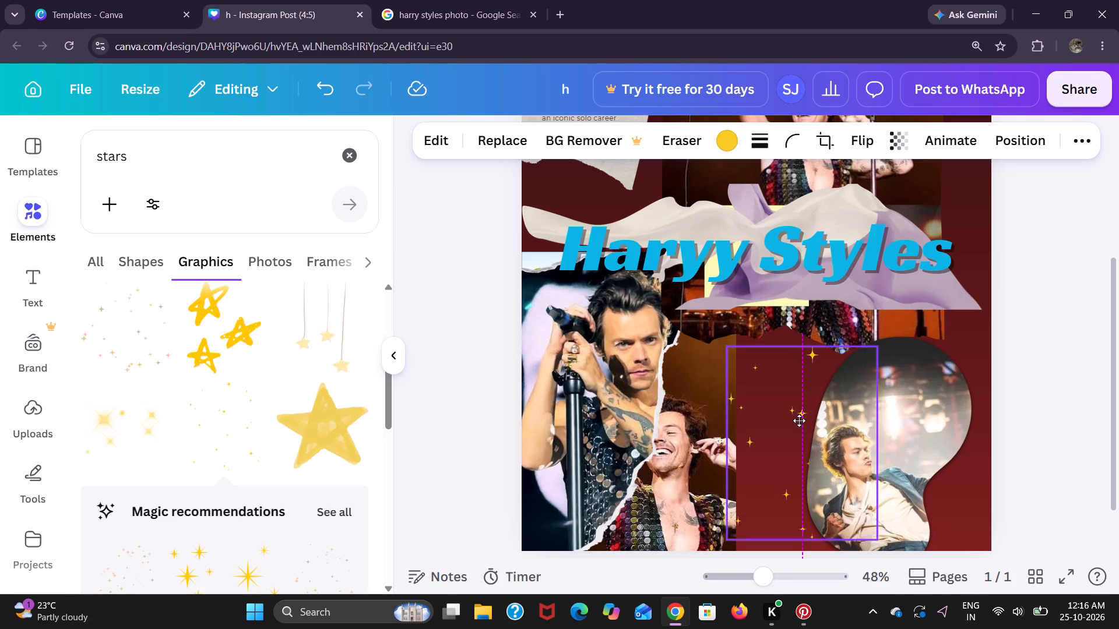
{"action": "left_click_drag", "start_coordinate": [799, 420], "coordinate": [813, 421]}
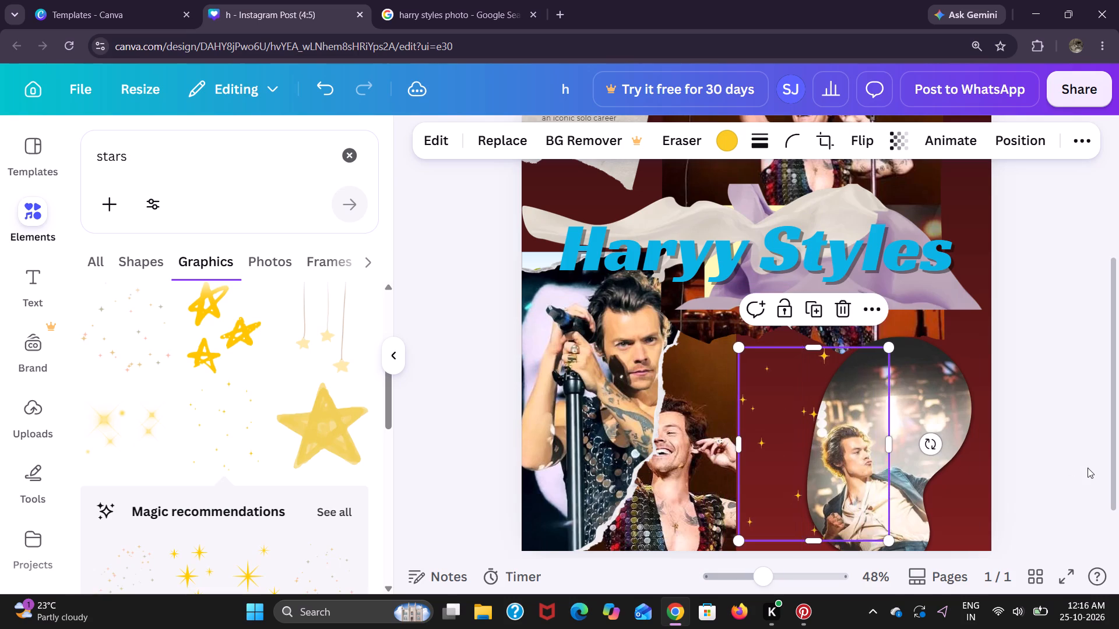
{"action": "left_click", "coordinate": [1088, 468]}
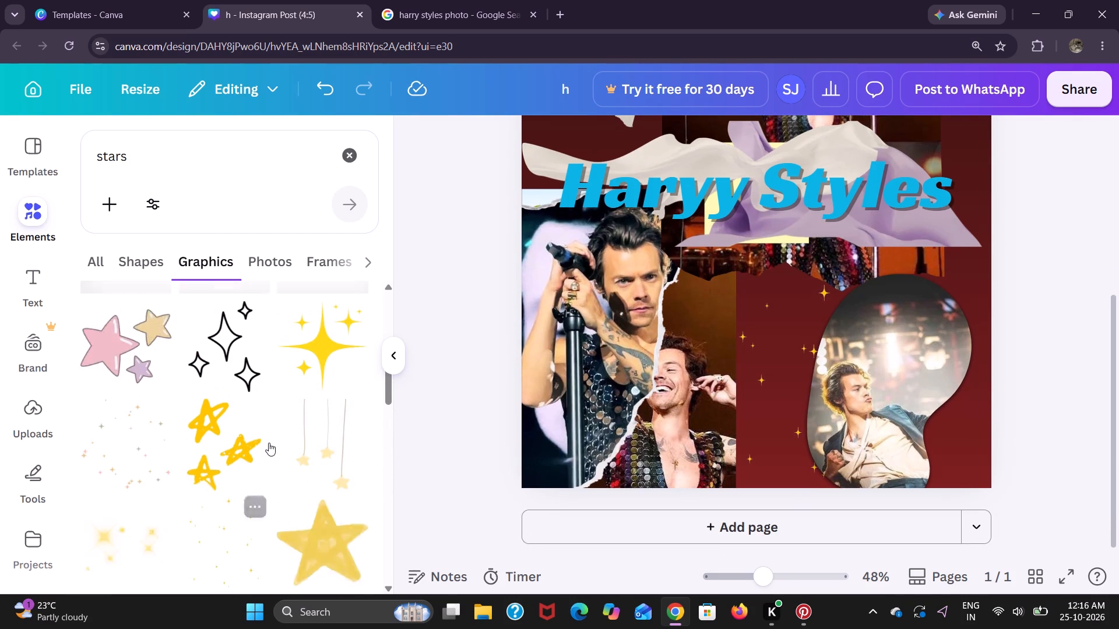
Add the graphic of three stars hanging on strings, shrink it and place it in the page's bottom-right corner beside the rounded photo.
{"action": "left_click", "coordinate": [307, 498]}
{"action": "left_click_drag", "start_coordinate": [747, 238], "coordinate": [941, 452]}
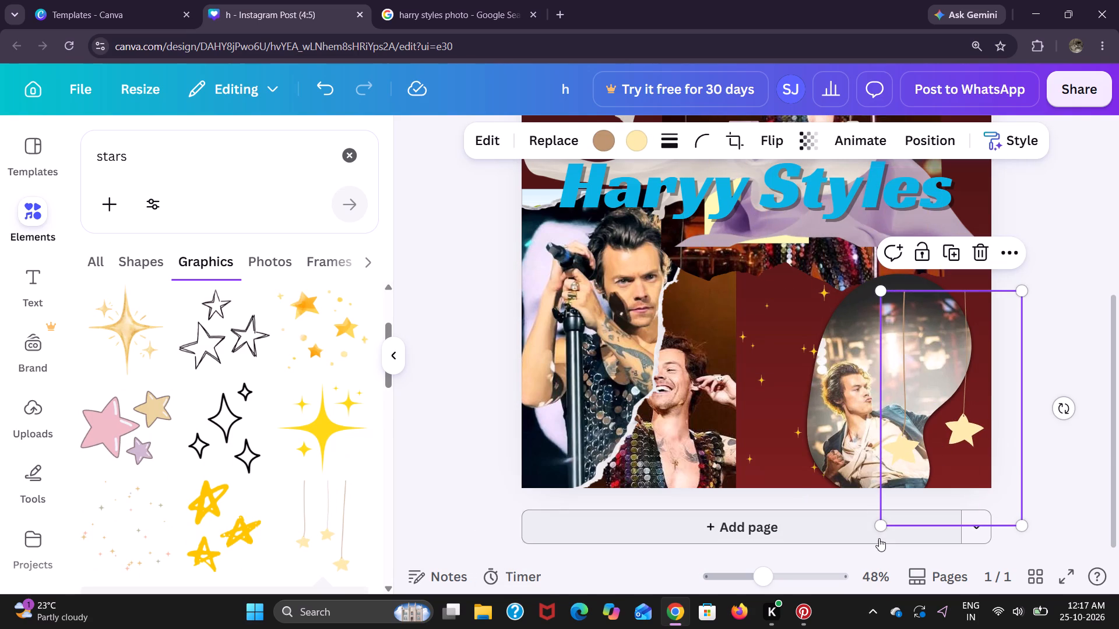
{"action": "left_click_drag", "start_coordinate": [882, 526], "coordinate": [950, 397]}
{"action": "left_click_drag", "start_coordinate": [964, 354], "coordinate": [969, 391]}
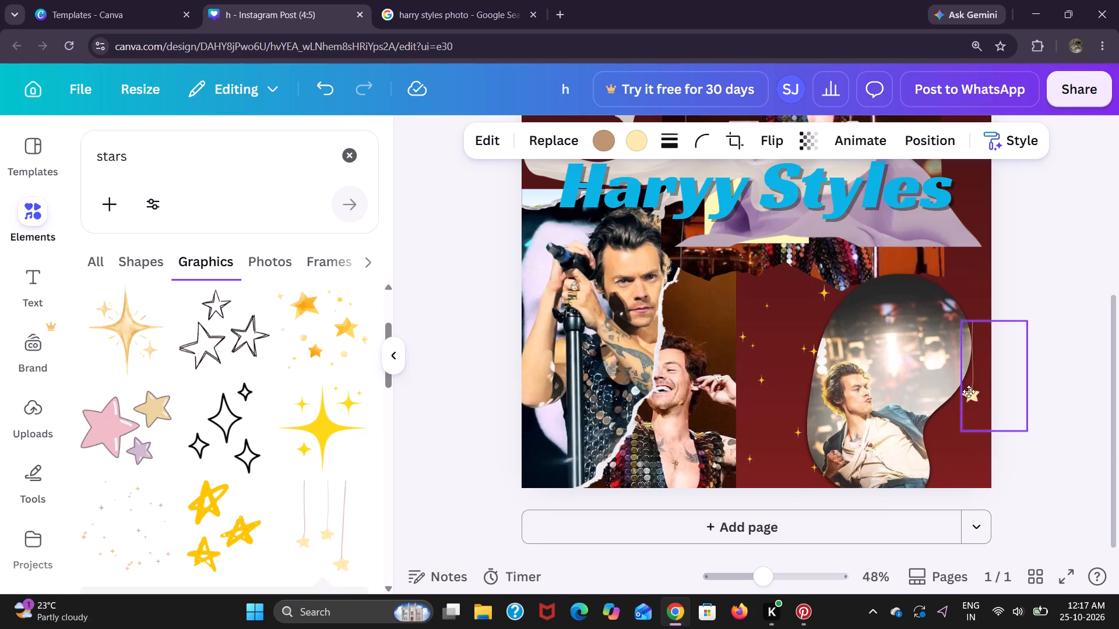
{"action": "left_click_drag", "start_coordinate": [969, 391], "coordinate": [934, 445]}
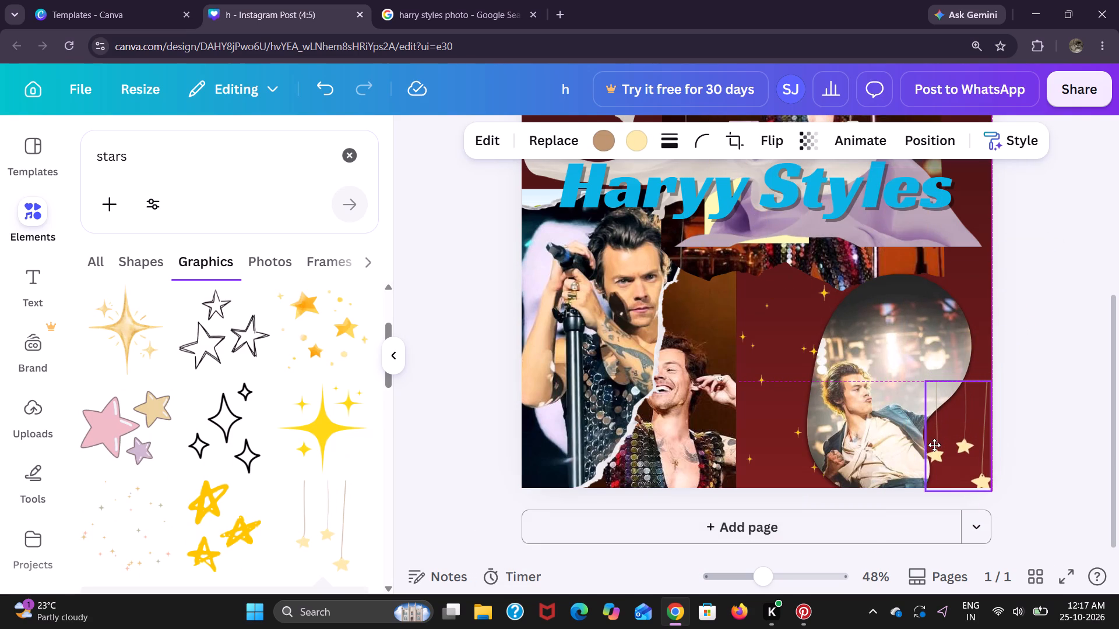
{"action": "left_click_drag", "start_coordinate": [934, 445], "coordinate": [918, 448]}
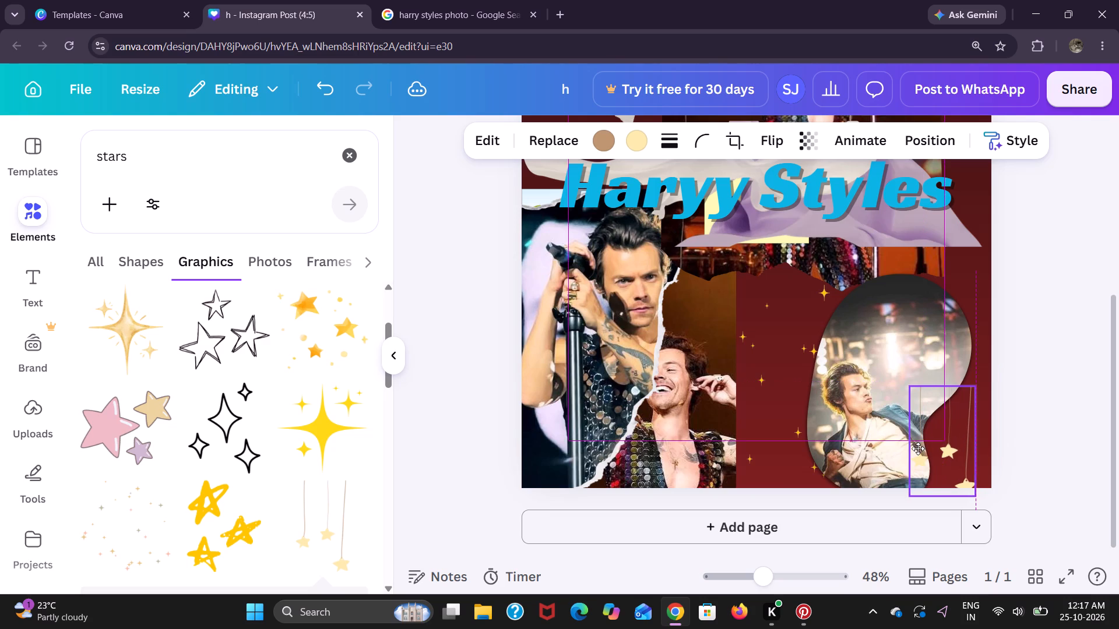
{"action": "left_click_drag", "start_coordinate": [918, 448], "coordinate": [929, 446]}
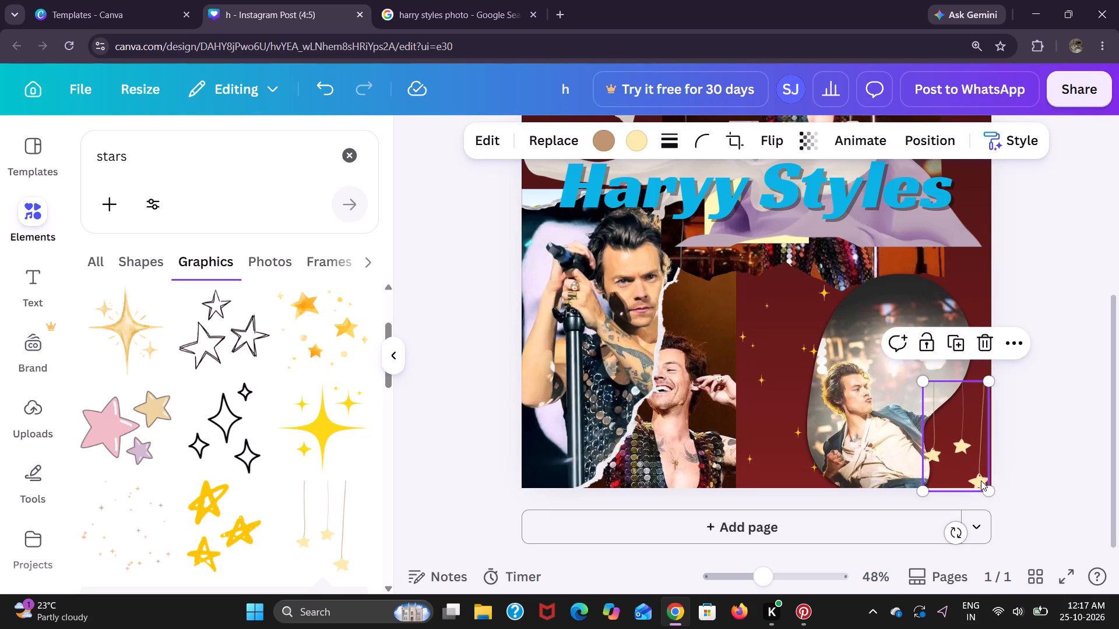
{"action": "left_click", "coordinate": [960, 477]}
{"action": "left_click_drag", "start_coordinate": [969, 426], "coordinate": [979, 426]}
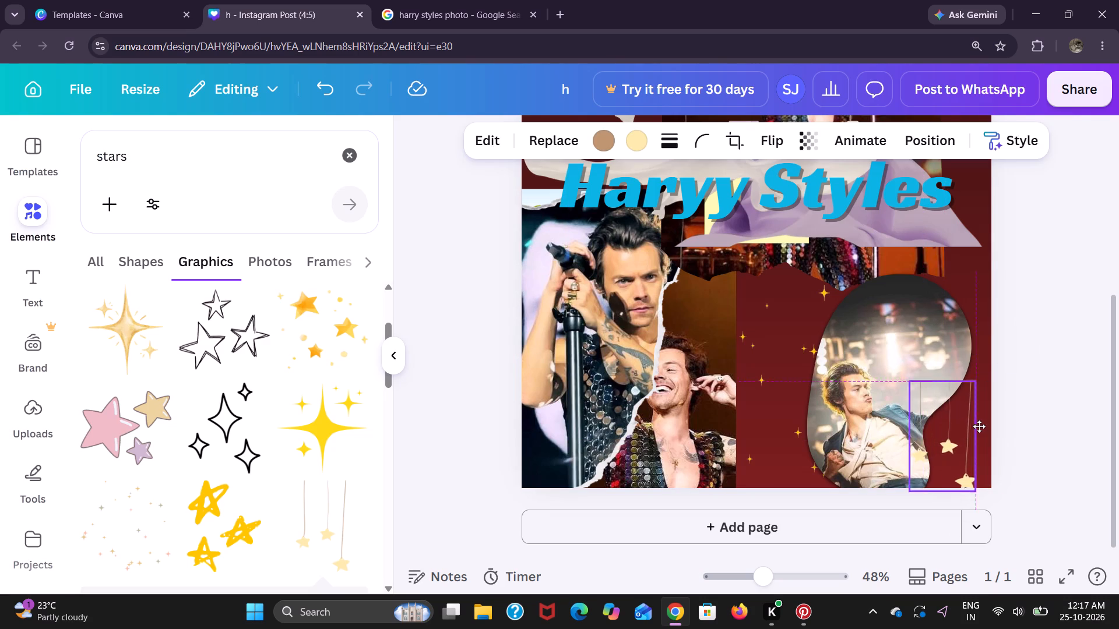
{"action": "left_click_drag", "start_coordinate": [979, 426], "coordinate": [977, 426]}
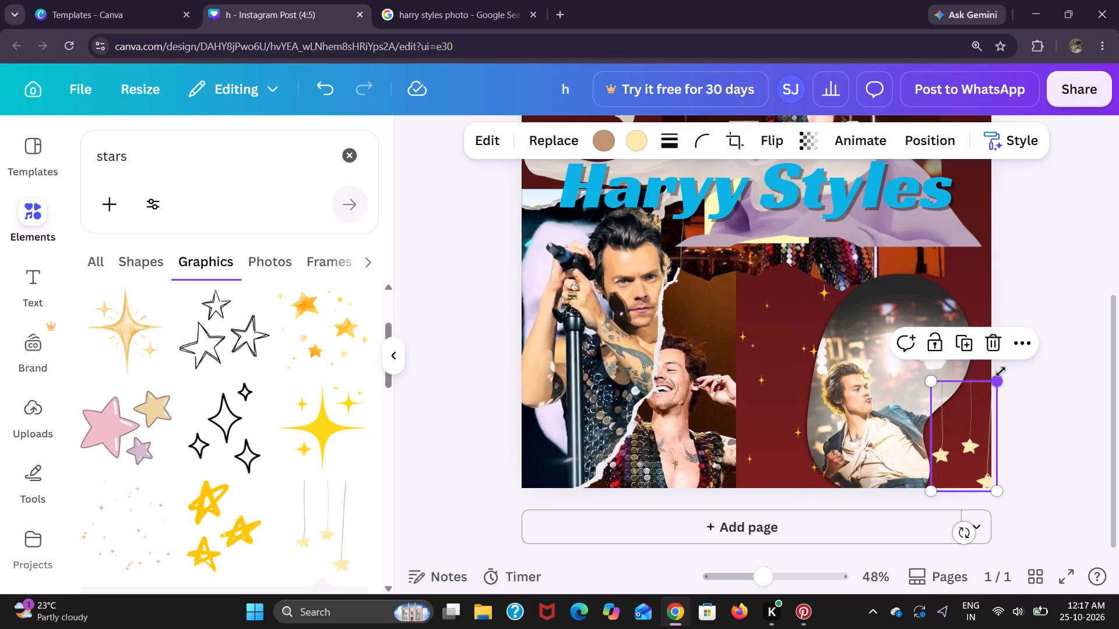
Send the hanging stars graphic backward one layer, behind the rounded photo.
{"action": "left_click", "coordinate": [1017, 354]}
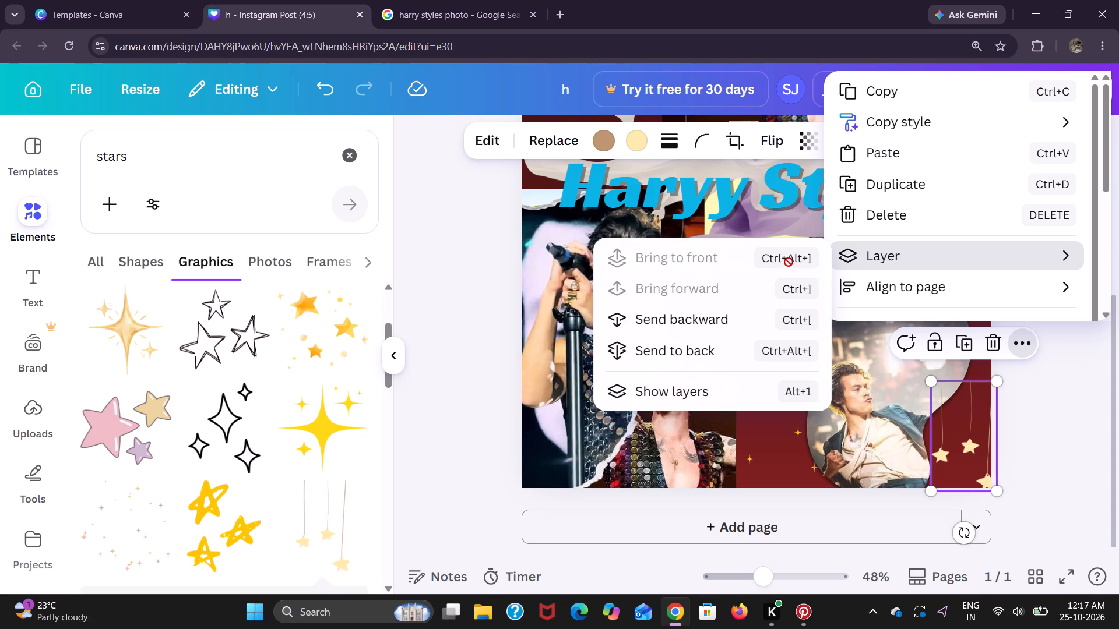
{"action": "left_click", "coordinate": [748, 320]}
{"action": "left_click", "coordinate": [1062, 373]}
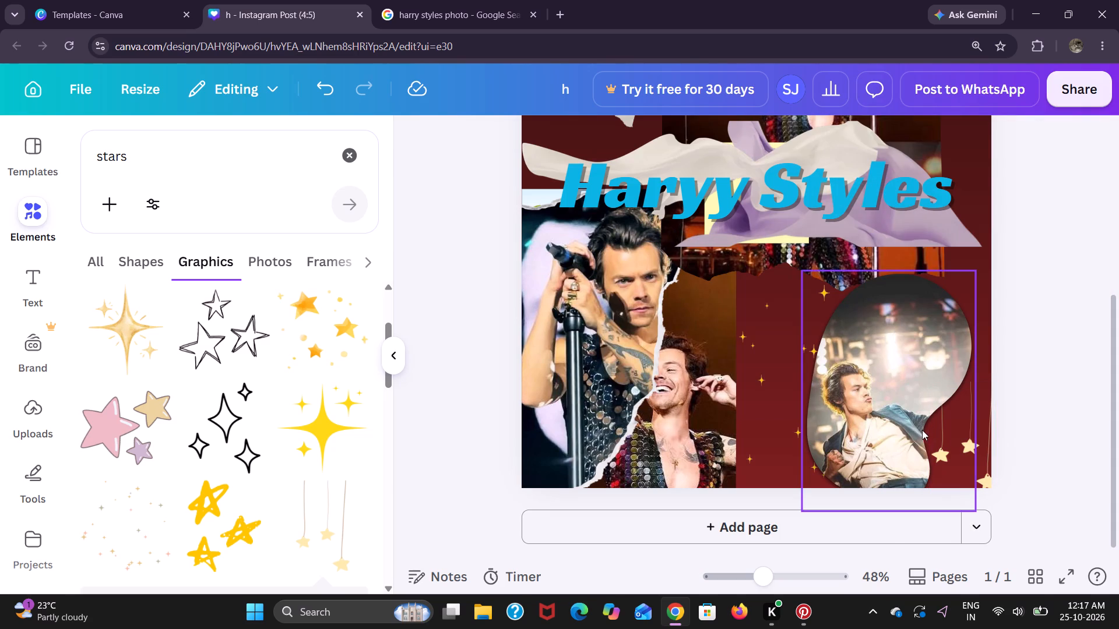
Review the whole collage from the paper-clipped paragraph and top photo down to the hanging stars.
{"action": "left_click", "coordinate": [951, 431]}
{"action": "left_click", "coordinate": [963, 434]}
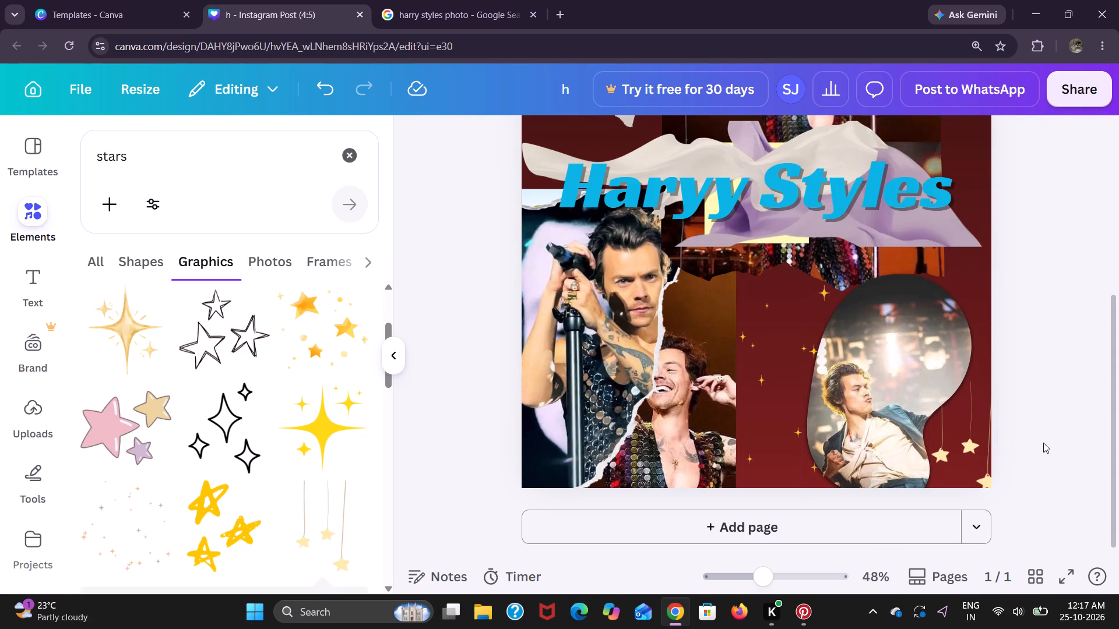
{"action": "scroll", "coordinate": [1043, 443], "scroll_direction": "up", "scroll_amount": 4}
{"action": "scroll", "coordinate": [1043, 443], "scroll_direction": "down", "scroll_amount": 1}
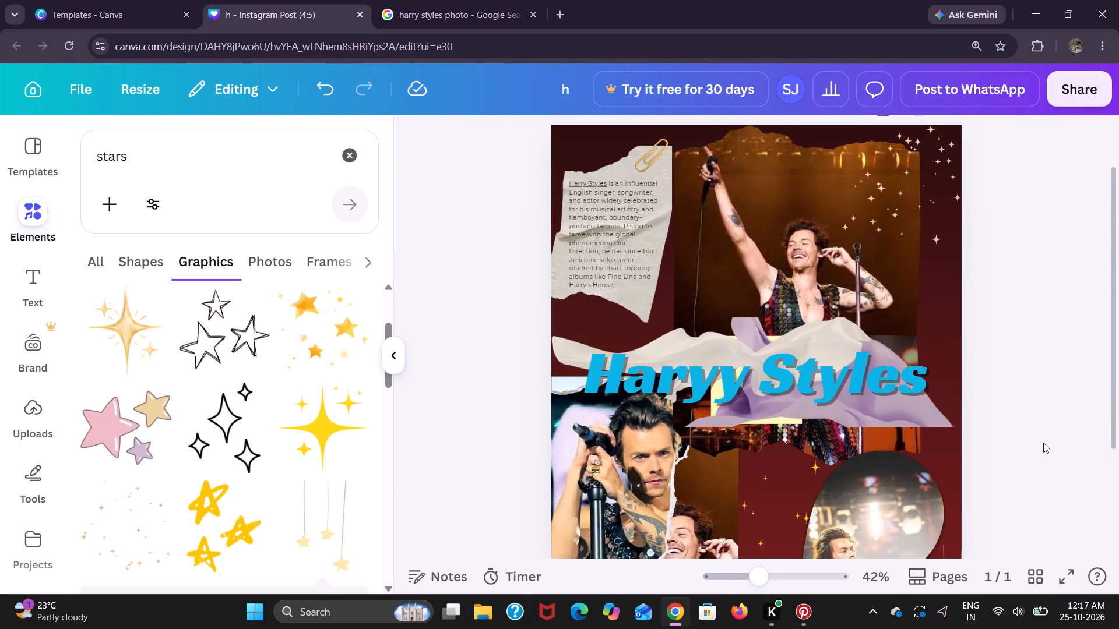
{"action": "scroll", "coordinate": [1043, 443], "scroll_direction": "down", "scroll_amount": 2}
{"action": "scroll", "coordinate": [1043, 443], "scroll_direction": "up", "scroll_amount": 2}
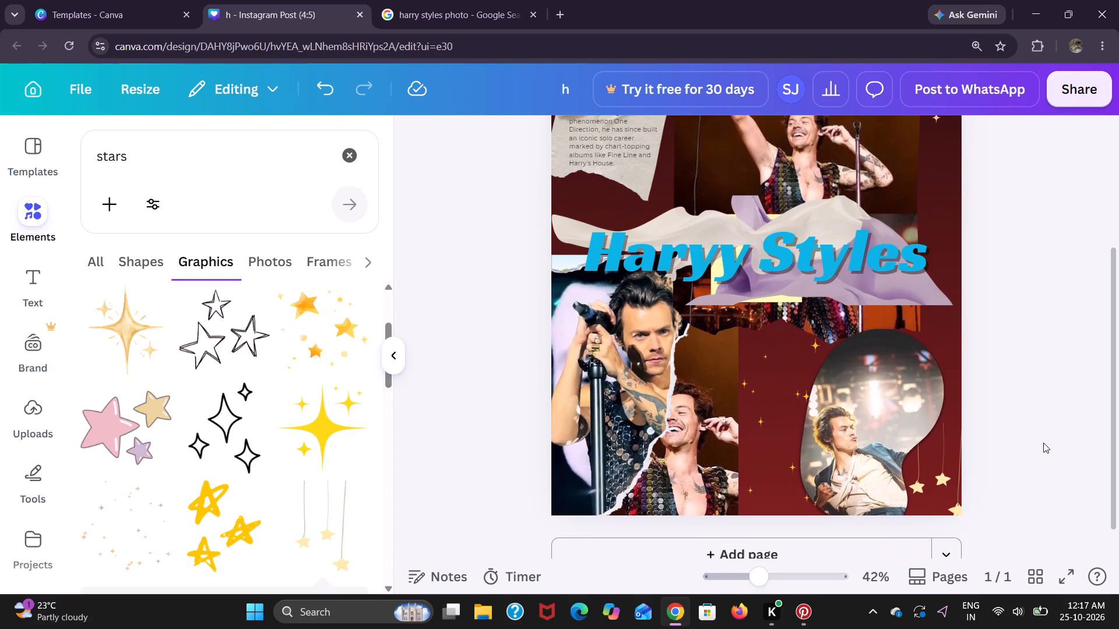
{"action": "scroll", "coordinate": [1043, 443], "scroll_direction": "up", "scroll_amount": 1}
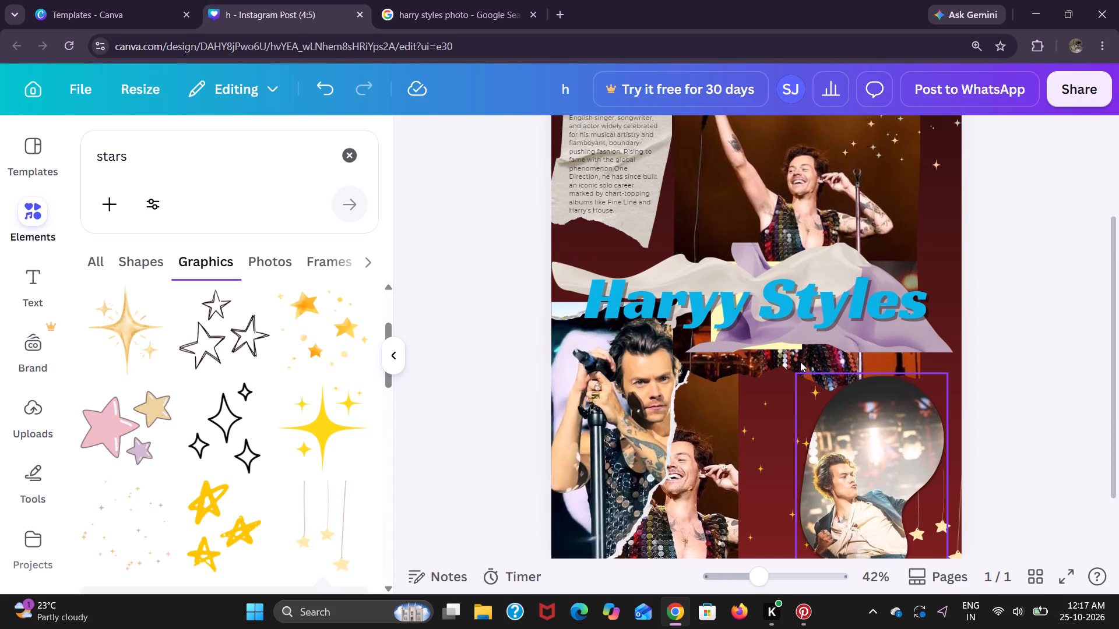
Shift the large concert photo behind the title slightly toward the page's right edge, keeping its height on the page.
{"action": "left_click", "coordinate": [786, 369]}
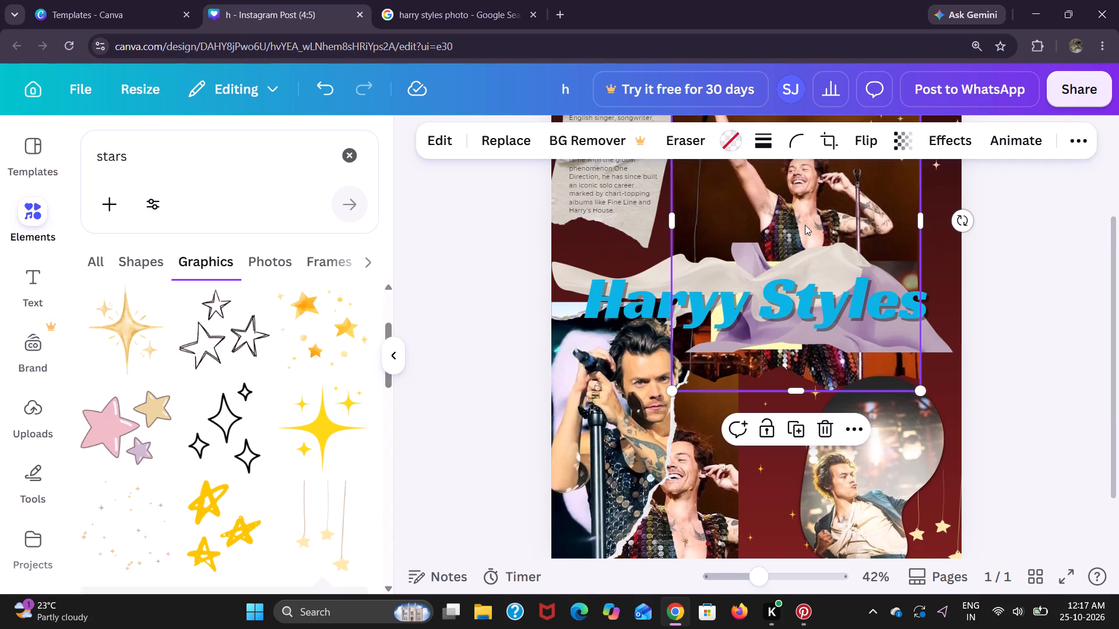
{"action": "left_click_drag", "start_coordinate": [804, 214], "coordinate": [812, 214]}
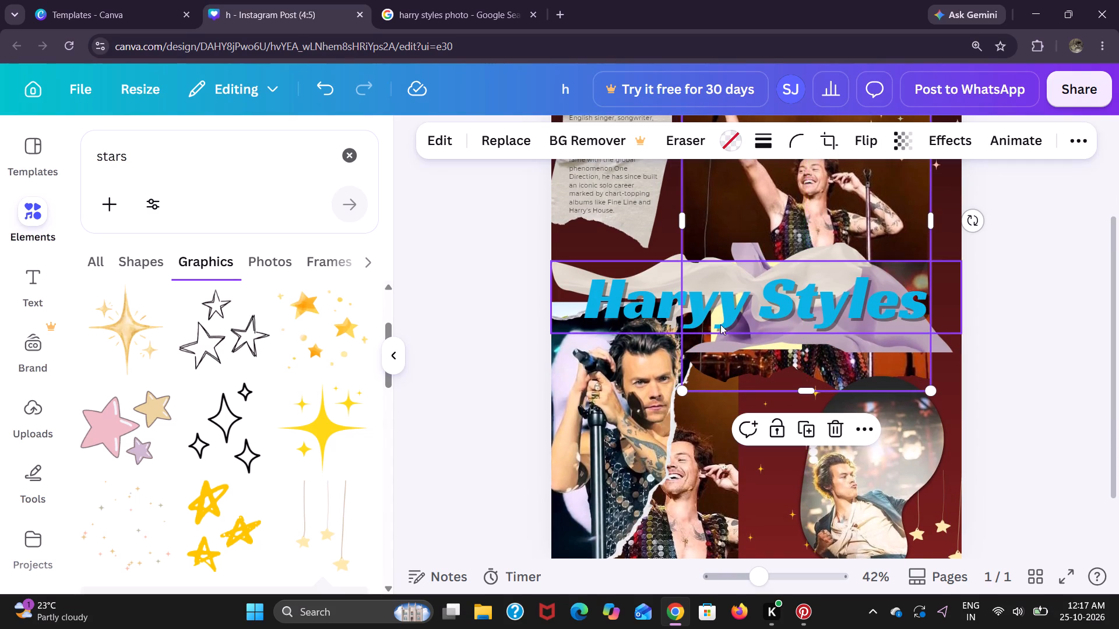
{"action": "left_click", "coordinate": [1046, 300]}
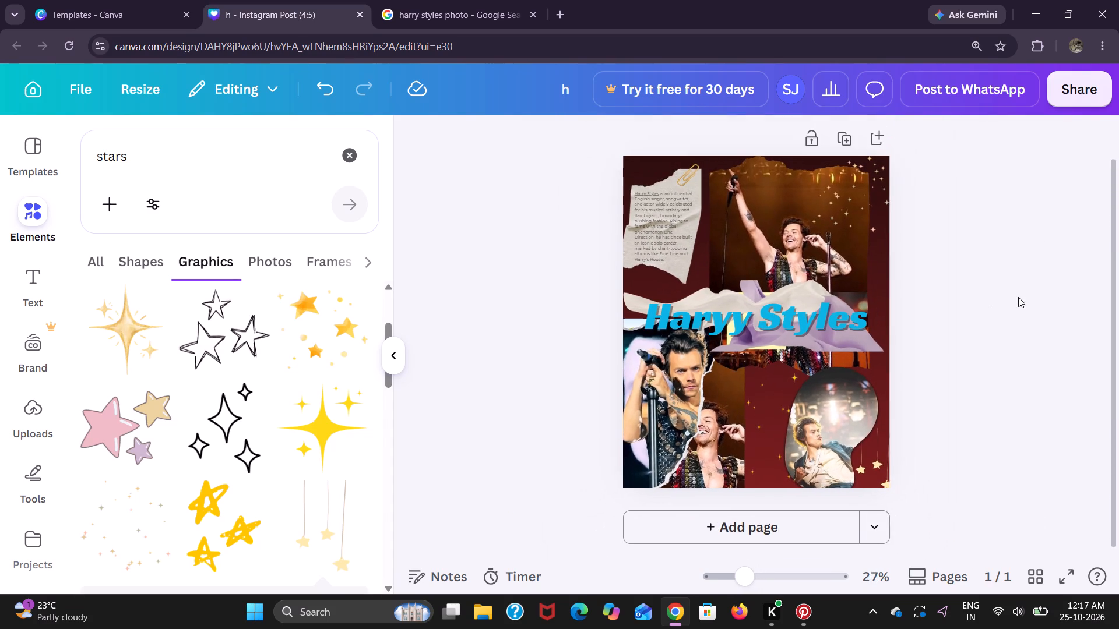
Download the finished collage as a high-quality PNG at 1,080 × 1,350 px.
{"action": "left_click", "coordinate": [1077, 84]}
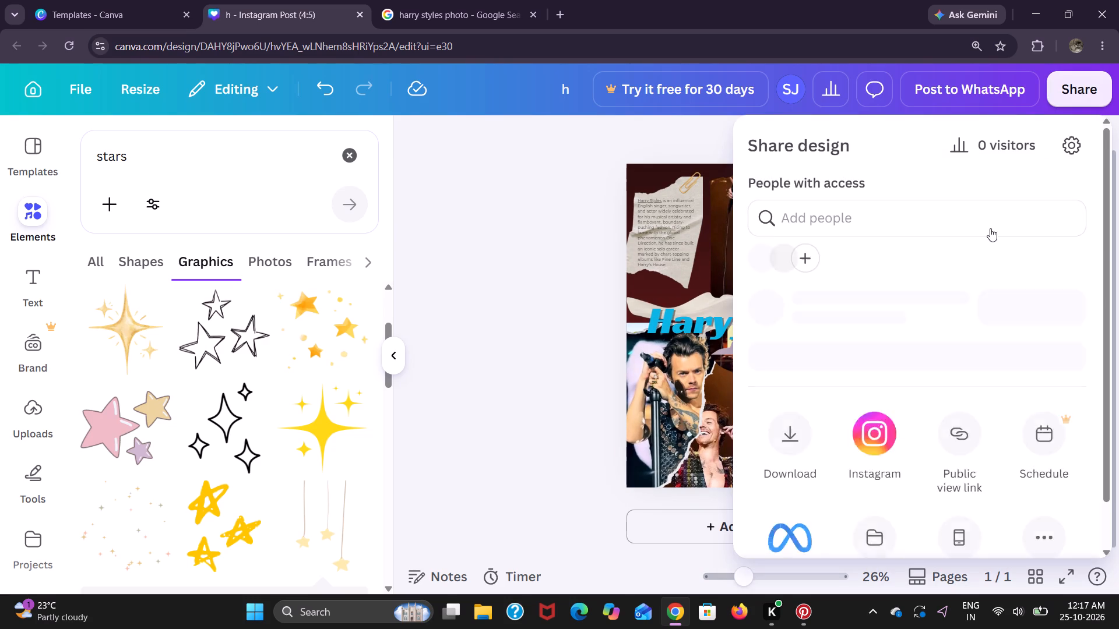
{"action": "left_click", "coordinate": [791, 511]}
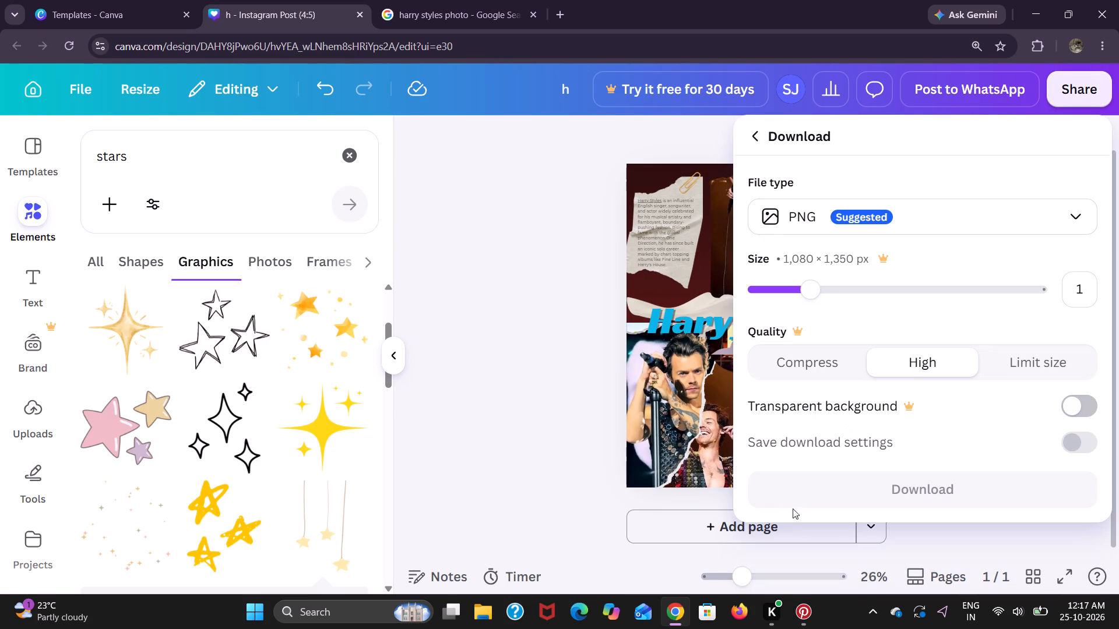
{"action": "left_click", "coordinate": [834, 487]}
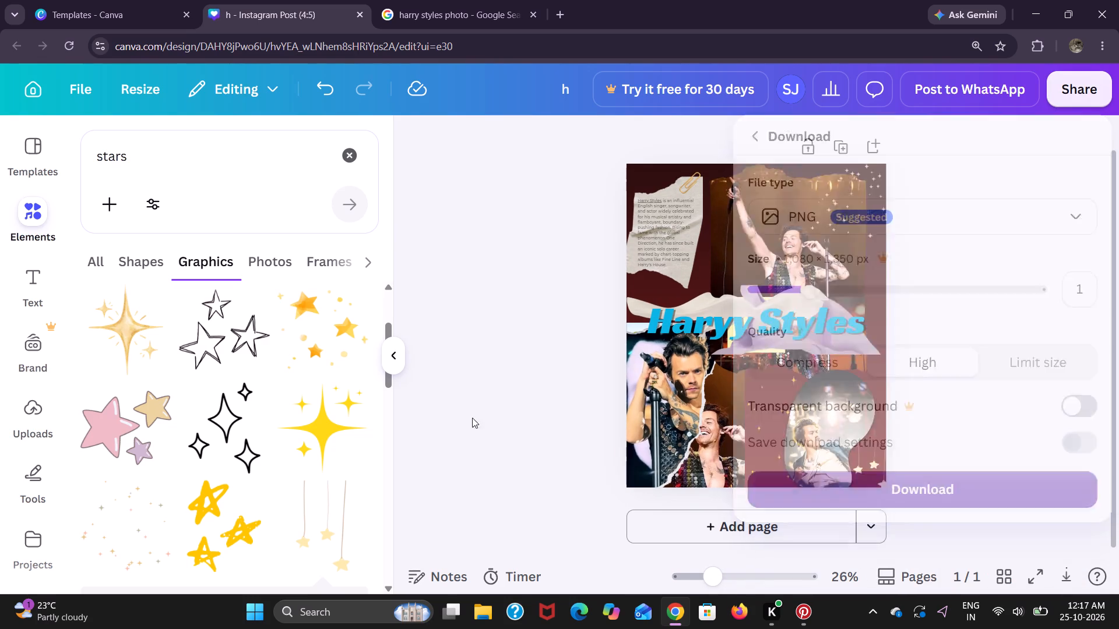